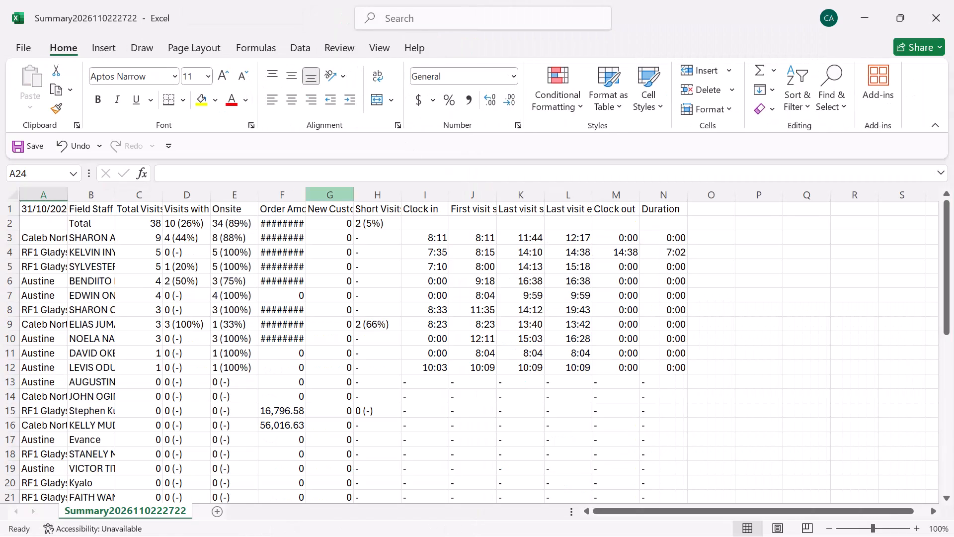
Make the 31/10/2026 header and Total rows (rows 1 and 2) bold with red text.
{"action": "left_click_drag", "start_coordinate": [5, 206], "coordinate": [1, 221]}
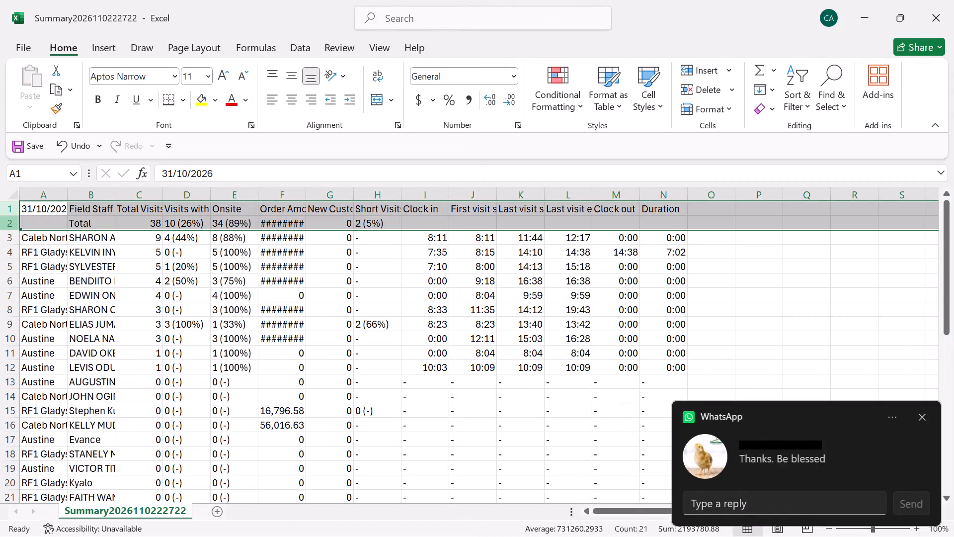
{"action": "left_click", "coordinate": [100, 100]}
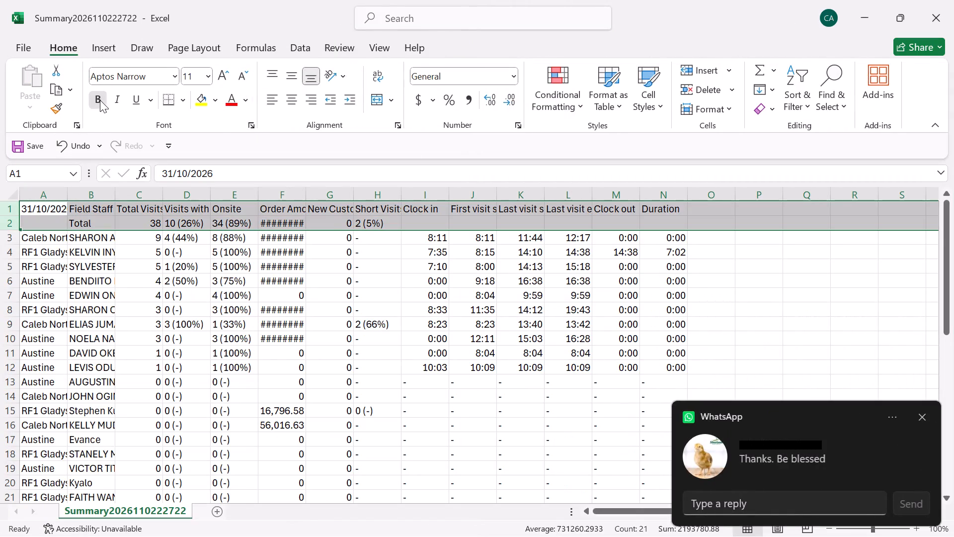
{"action": "left_click", "coordinate": [235, 97]}
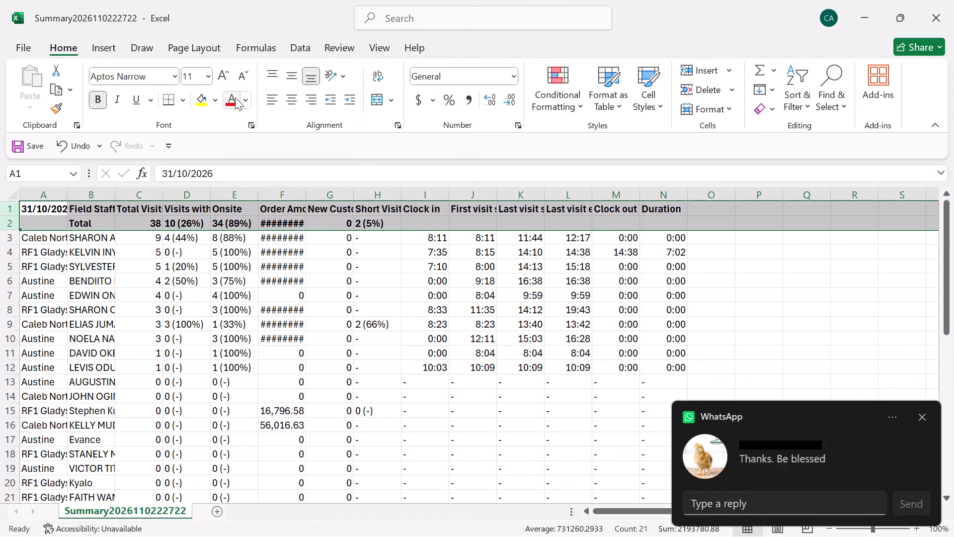
Make the 30/10/2026 header and Total rows (rows 23 and 24) bold with red text.
{"action": "scroll", "coordinate": [208, 263], "scroll_direction": "down", "scroll_amount": 2}
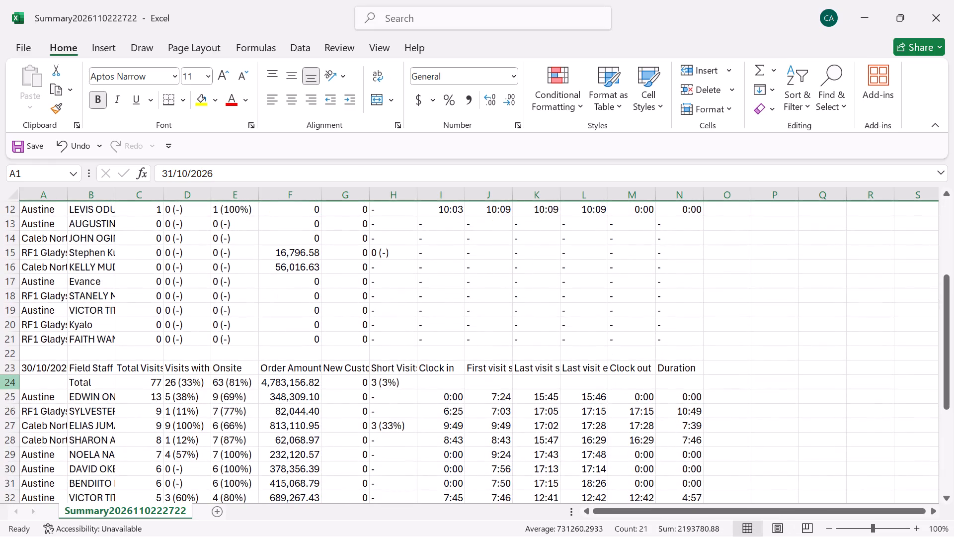
{"action": "left_click_drag", "start_coordinate": [3, 368], "coordinate": [0, 379]}
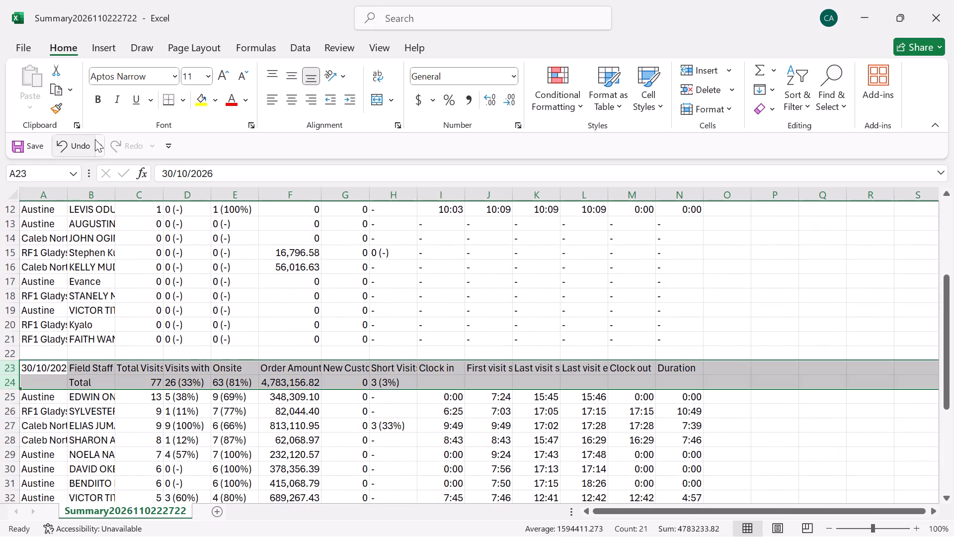
{"action": "left_click", "coordinate": [95, 109]}
{"action": "left_click", "coordinate": [95, 105]}
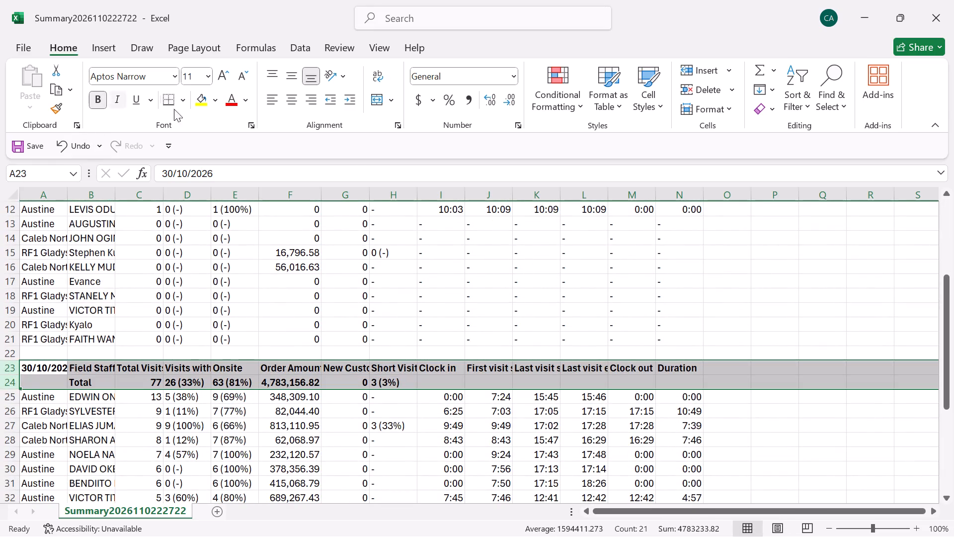
{"action": "left_click", "coordinate": [230, 100]}
Auto-fit the width of all columns in the sheet to their contents.
{"action": "scroll", "coordinate": [230, 312], "scroll_direction": "up", "scroll_amount": 1}
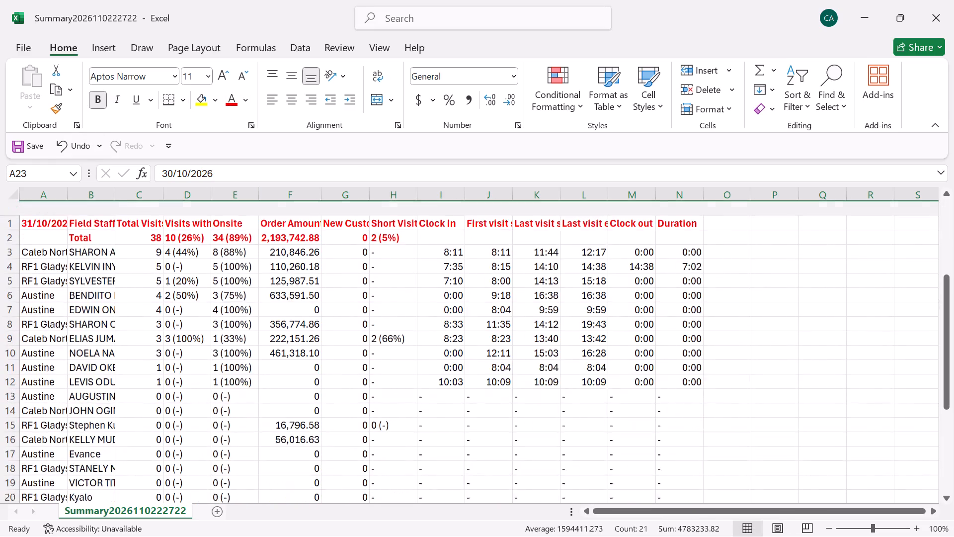
{"action": "scroll", "coordinate": [230, 312], "scroll_direction": "up", "scroll_amount": 1}
{"action": "left_click", "coordinate": [11, 197]}
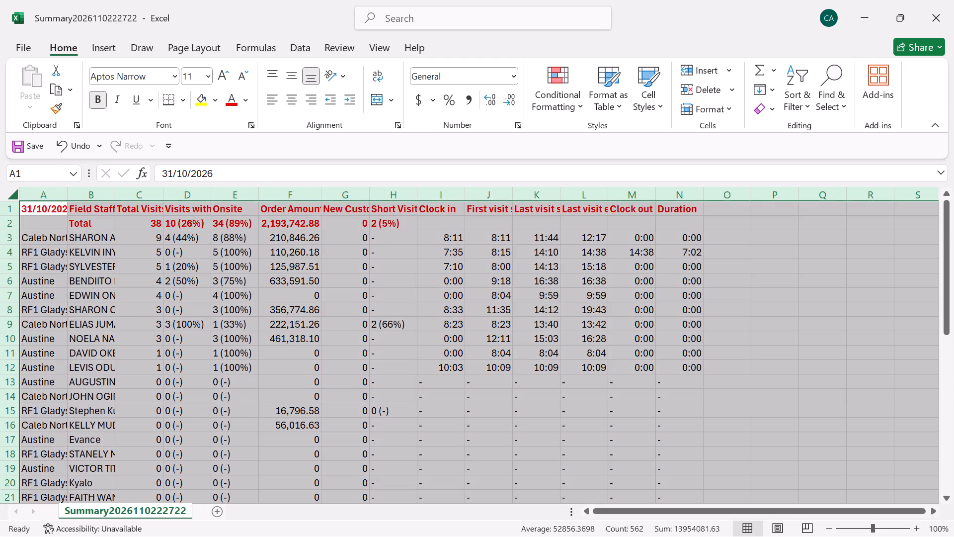
{"action": "double_click", "coordinate": [66, 190]}
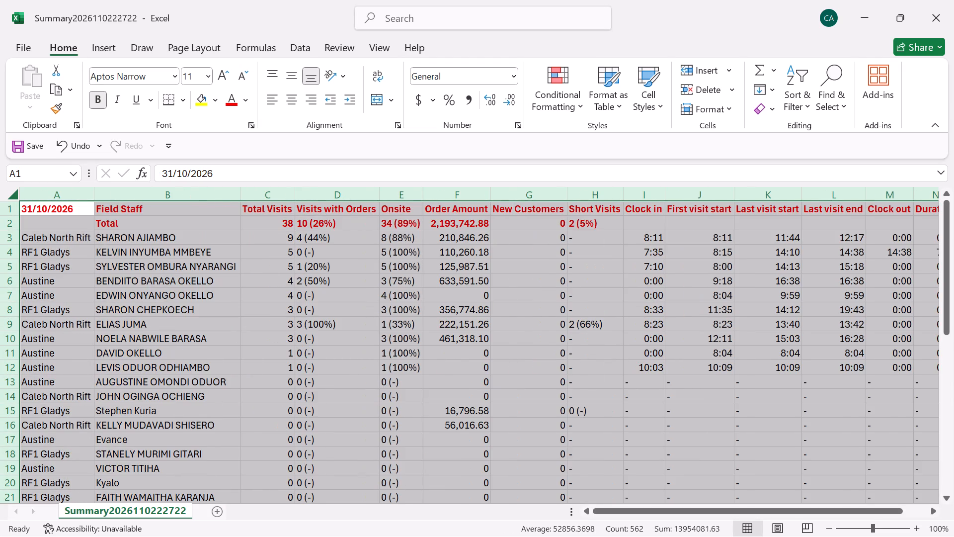
{"action": "left_click", "coordinate": [161, 255]}
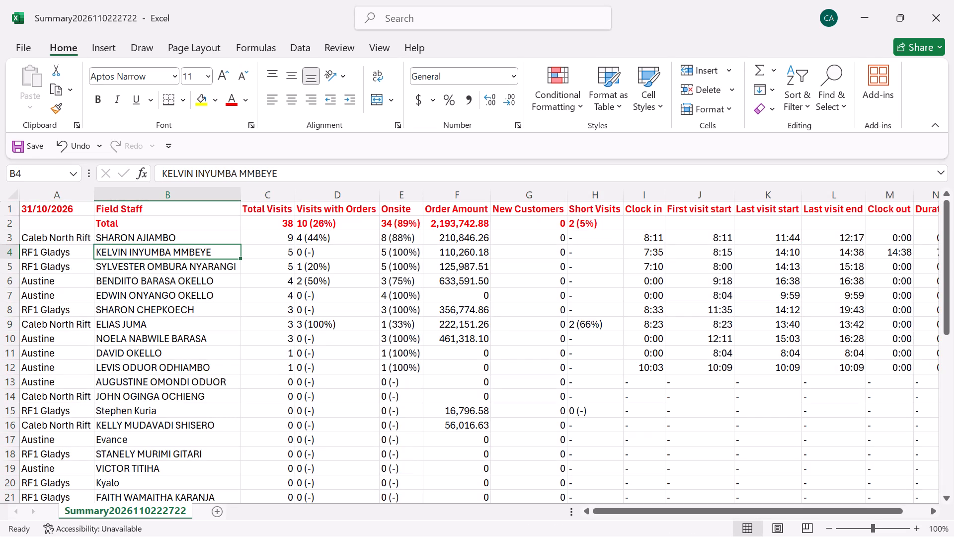
Select the full data range of both daily tables, from A1 to N43.
{"action": "left_click_drag", "start_coordinate": [34, 209], "coordinate": [527, 410]}
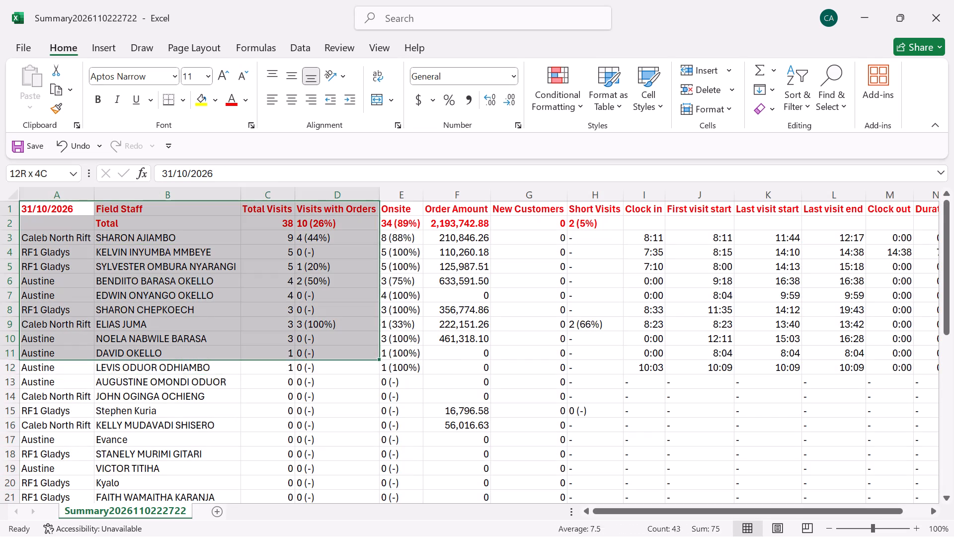
{"action": "left_click_drag", "start_coordinate": [527, 410], "coordinate": [821, 536]}
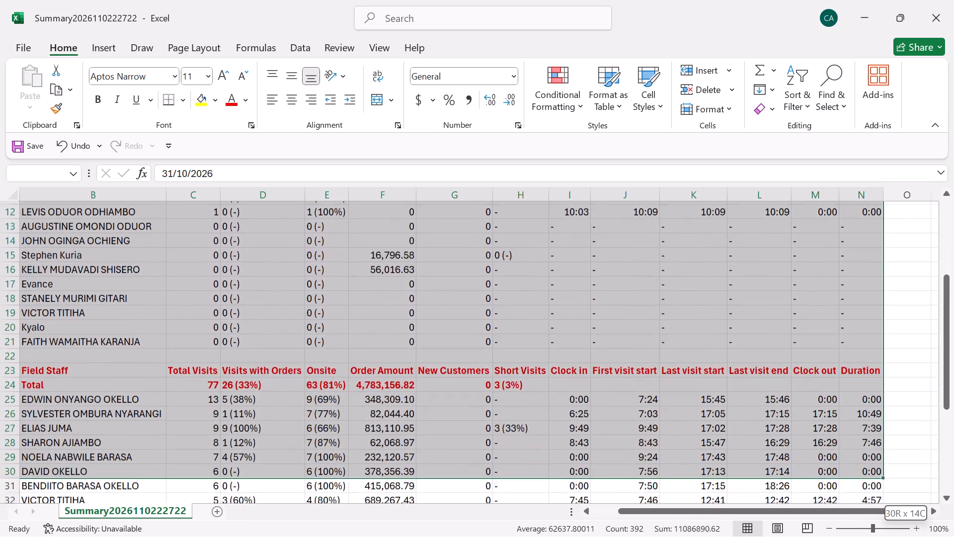
{"action": "left_click_drag", "start_coordinate": [821, 536], "coordinate": [849, 484]}
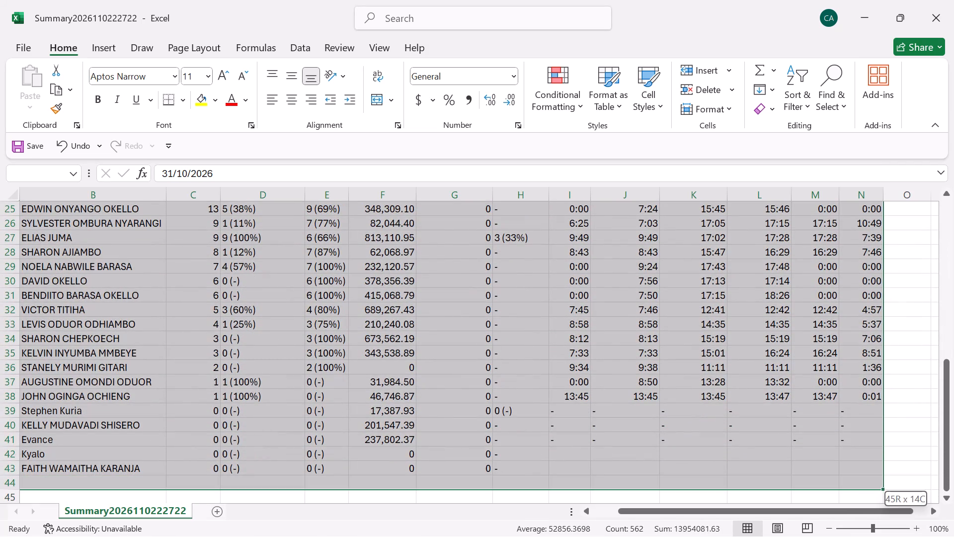
{"action": "left_click_drag", "start_coordinate": [849, 484], "coordinate": [839, 475]}
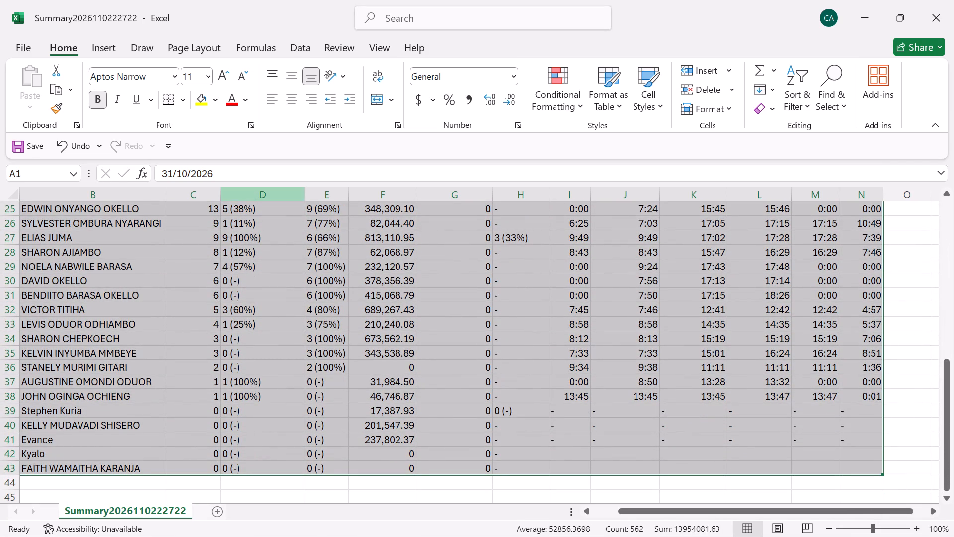
Apply All Borders to the selected range A1:N43 covering both daily tables.
{"action": "left_click", "coordinate": [187, 104]}
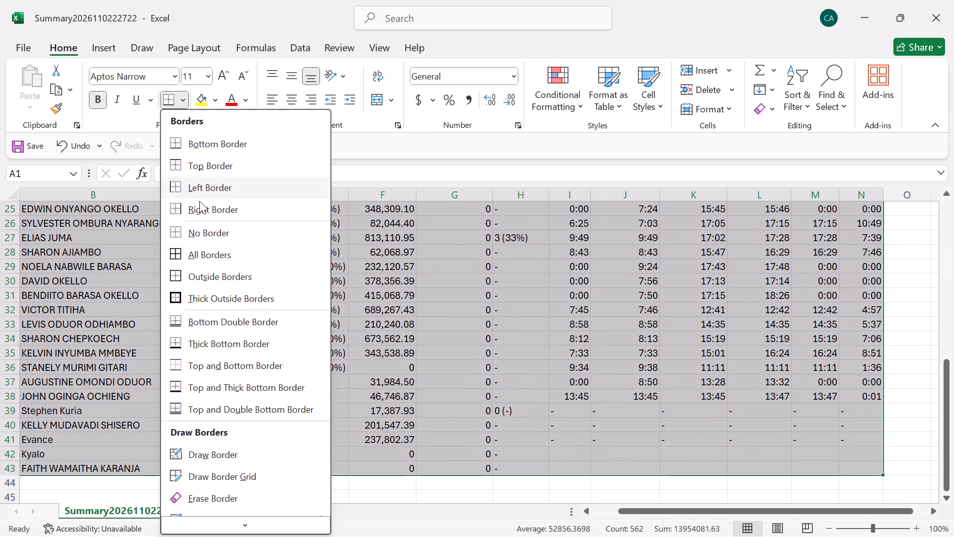
{"action": "left_click", "coordinate": [198, 252]}
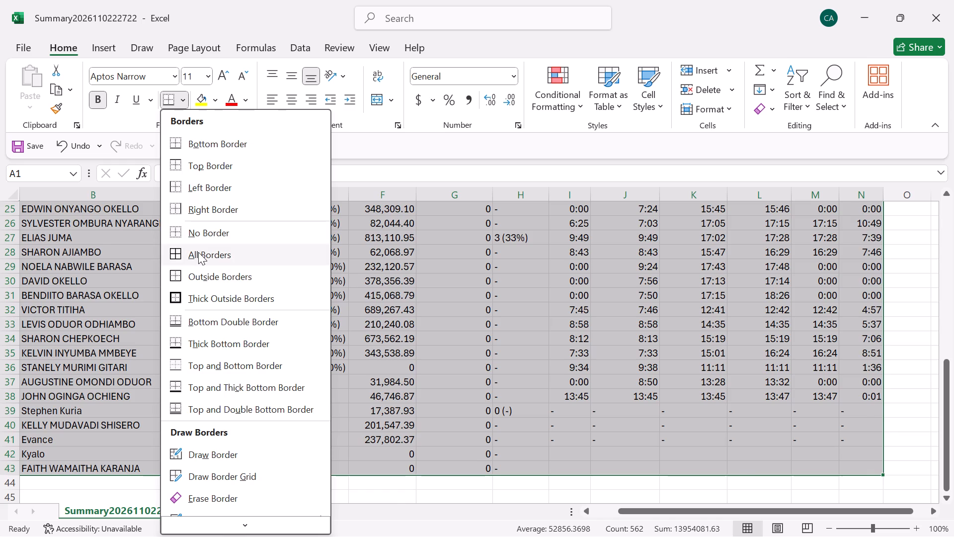
Select both daily tables from A1 to N43 and cut them to the clipboard.
{"action": "scroll", "coordinate": [198, 252], "scroll_direction": "up", "scroll_amount": 2}
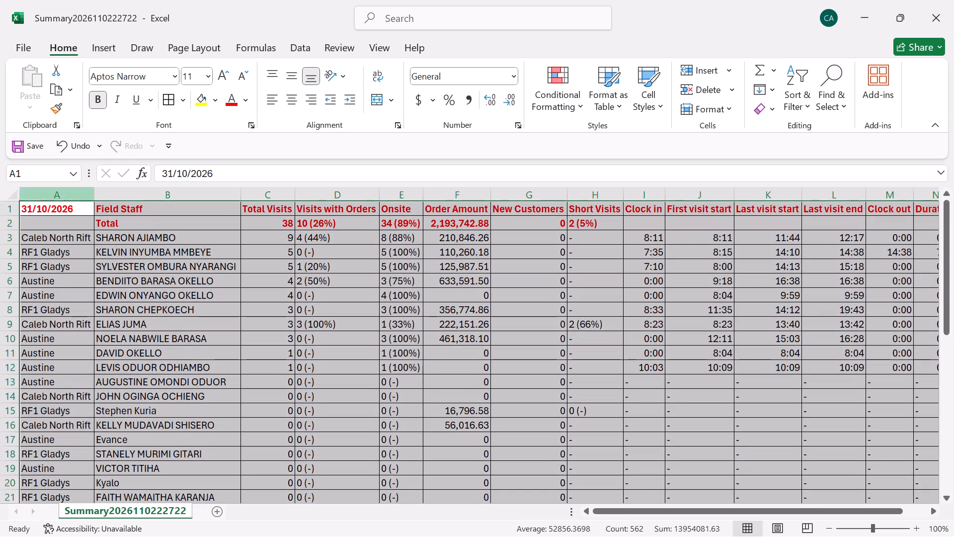
{"action": "left_click_drag", "start_coordinate": [29, 205], "coordinate": [440, 330]}
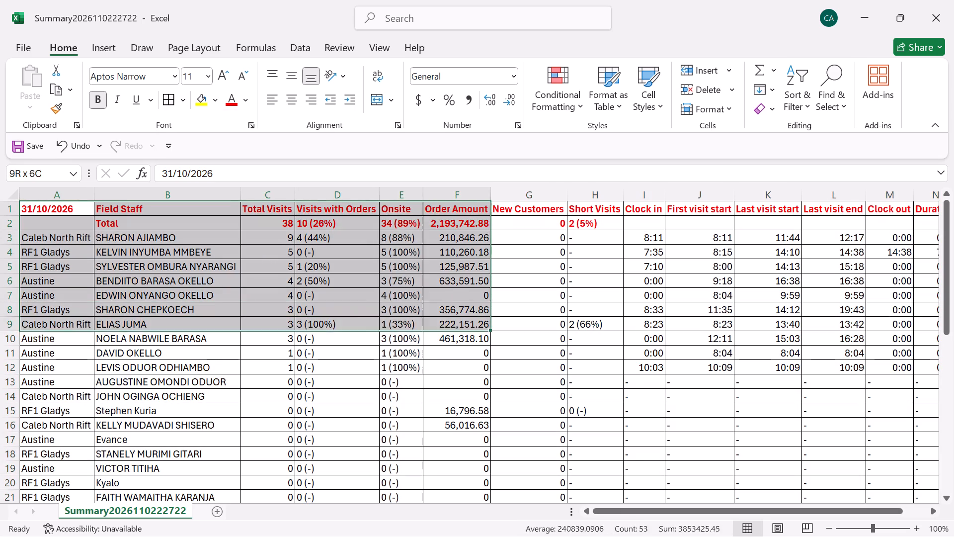
{"action": "left_click_drag", "start_coordinate": [440, 330], "coordinate": [830, 536]}
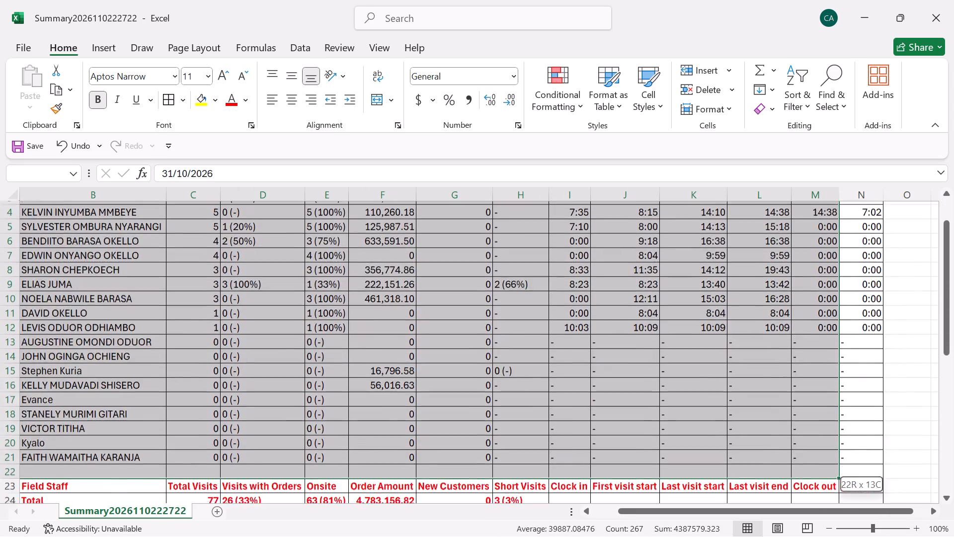
{"action": "left_click_drag", "start_coordinate": [830, 536], "coordinate": [866, 497]}
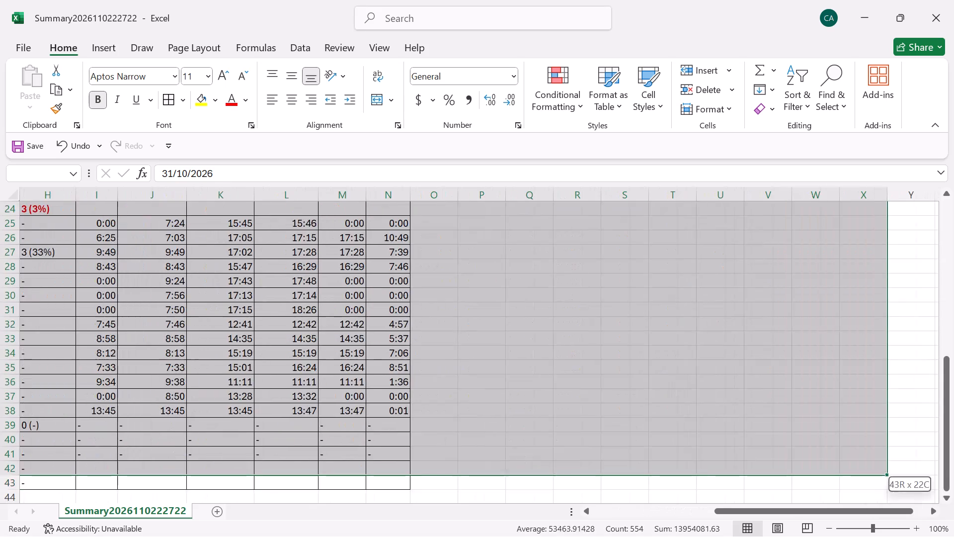
{"action": "left_click_drag", "start_coordinate": [866, 497], "coordinate": [383, 366]}
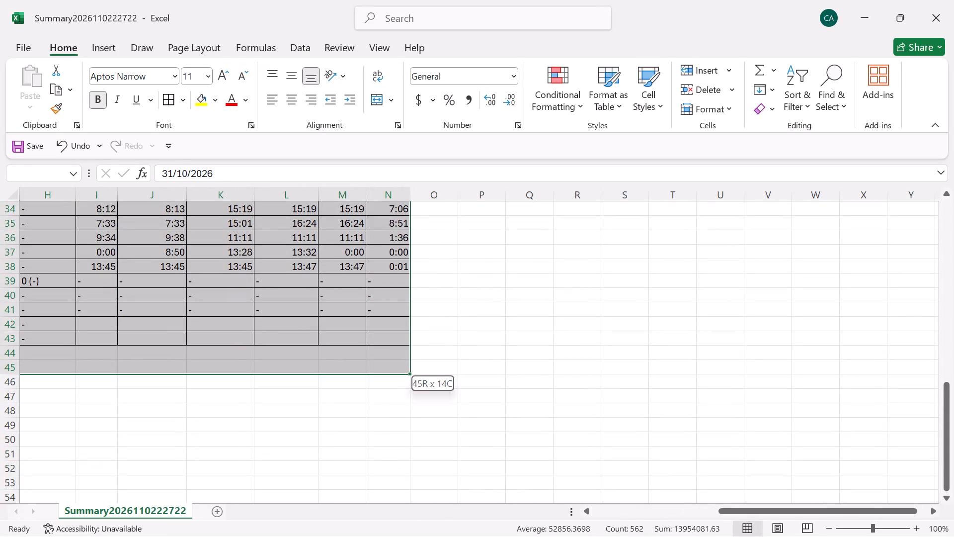
{"action": "left_click_drag", "start_coordinate": [383, 366], "coordinate": [385, 336]}
{"action": "key", "text": "ctrl+x"}
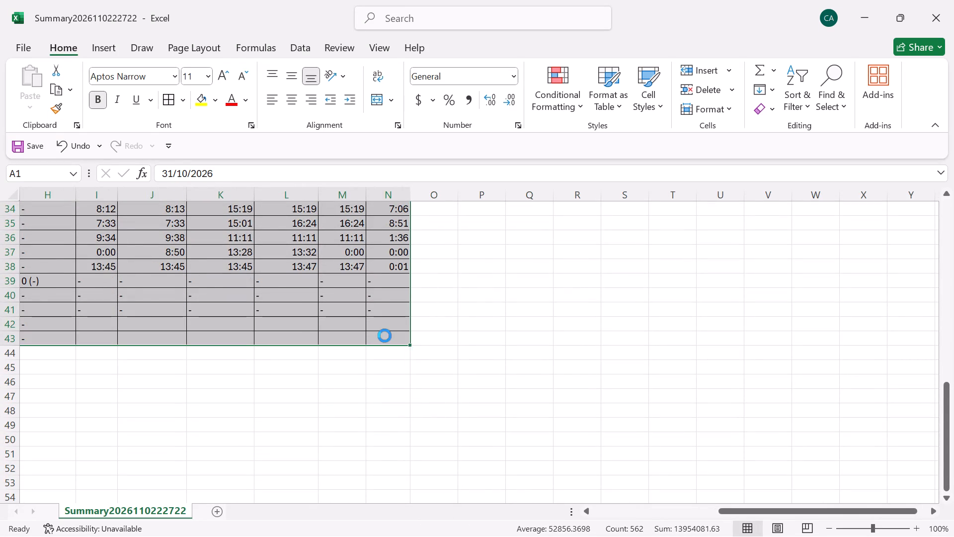
{"action": "scroll", "coordinate": [385, 336], "scroll_direction": "right", "scroll_amount": 7}
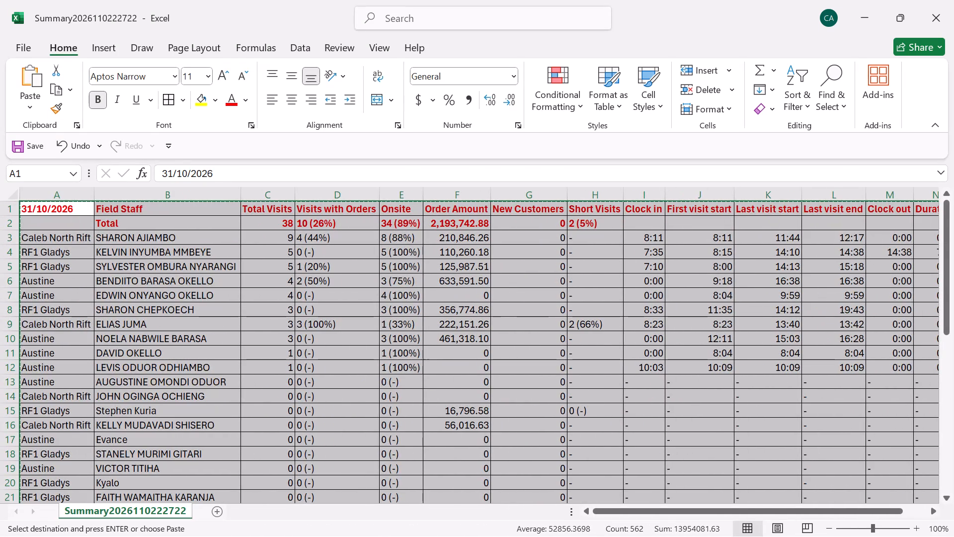
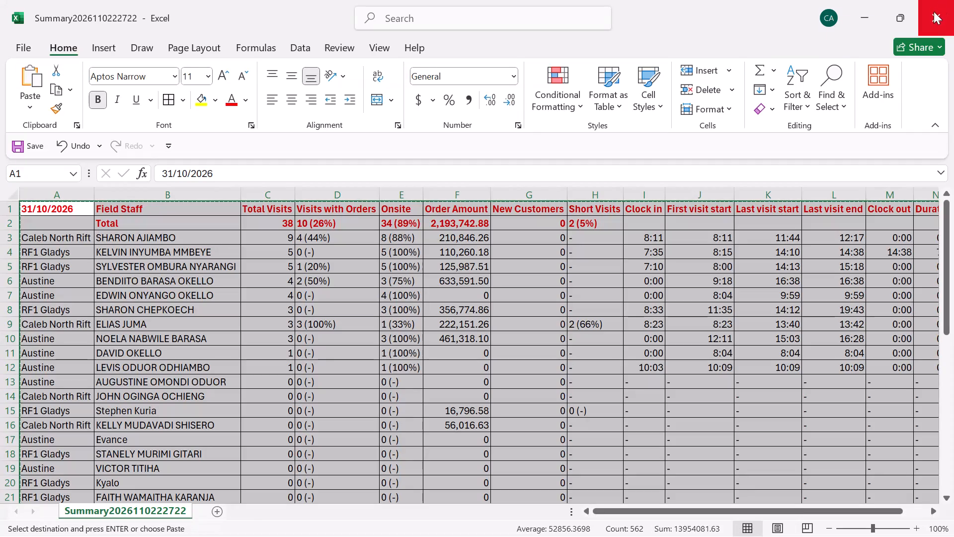
{"action": "left_click", "coordinate": [934, 13]}
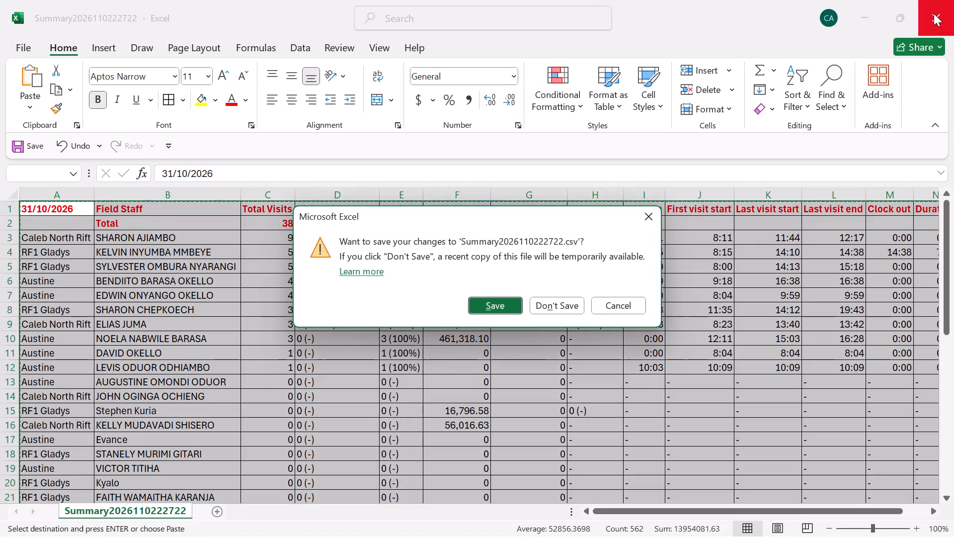
{"action": "left_click", "coordinate": [545, 304]}
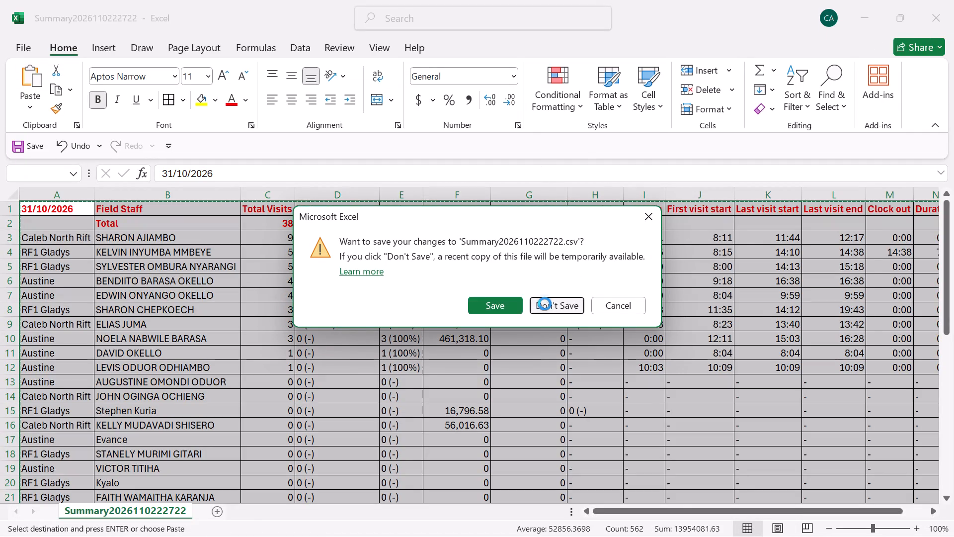
{"action": "left_click", "coordinate": [482, 325]}
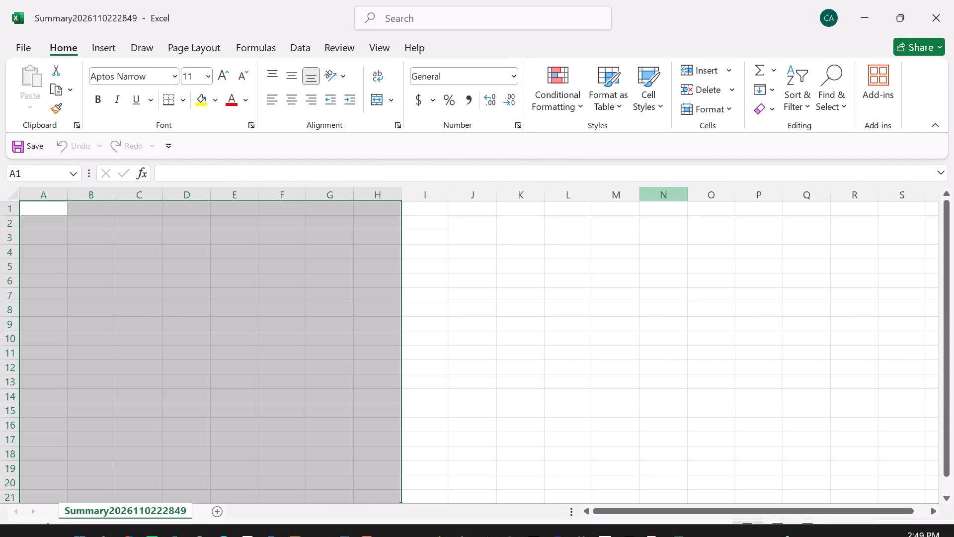
{"action": "left_click", "coordinate": [939, 23]}
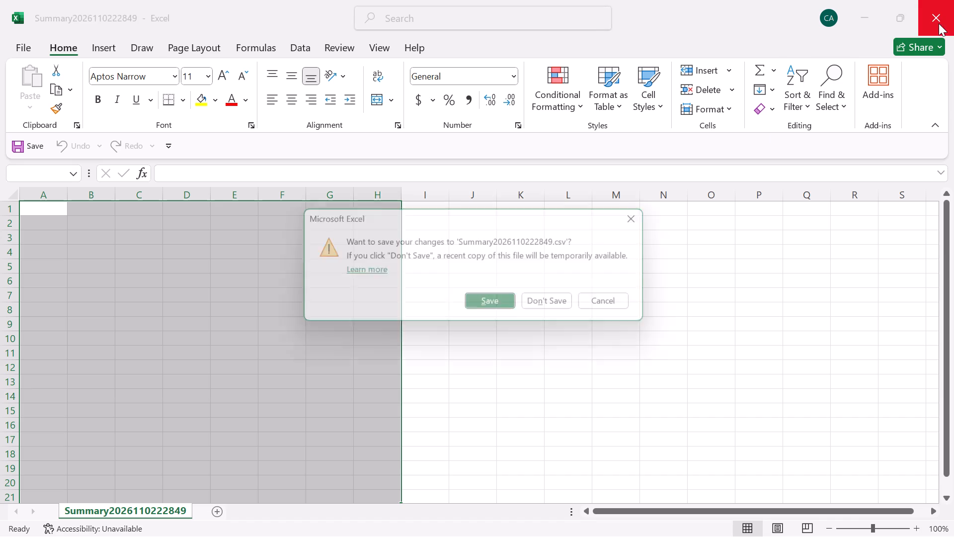
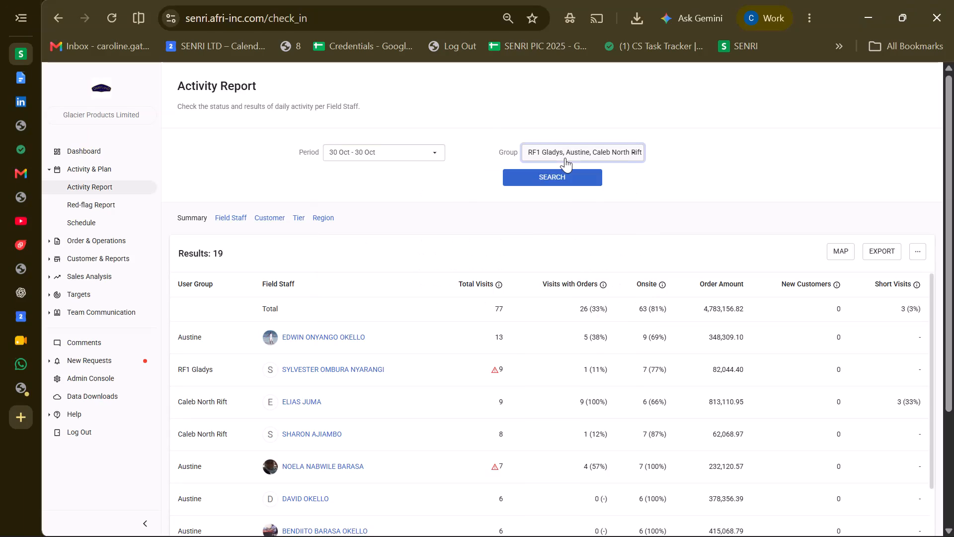
Filter the activity report to the Lawrence, MS Henry and MS Anthony groups and run the search.
{"action": "double_click", "coordinate": [540, 175]}
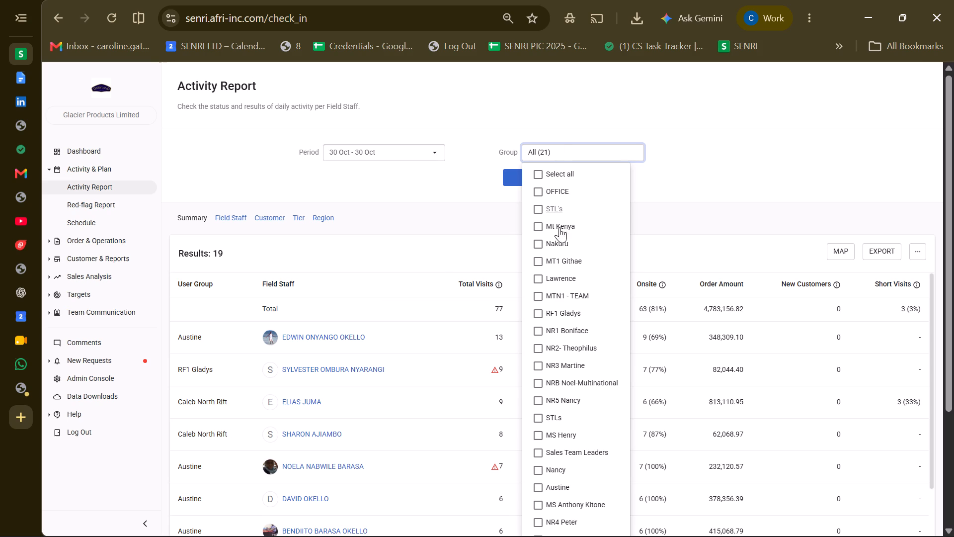
{"action": "left_click", "coordinate": [535, 280]}
{"action": "left_click", "coordinate": [535, 438]}
{"action": "scroll", "coordinate": [535, 438], "scroll_direction": "down", "scroll_amount": 1}
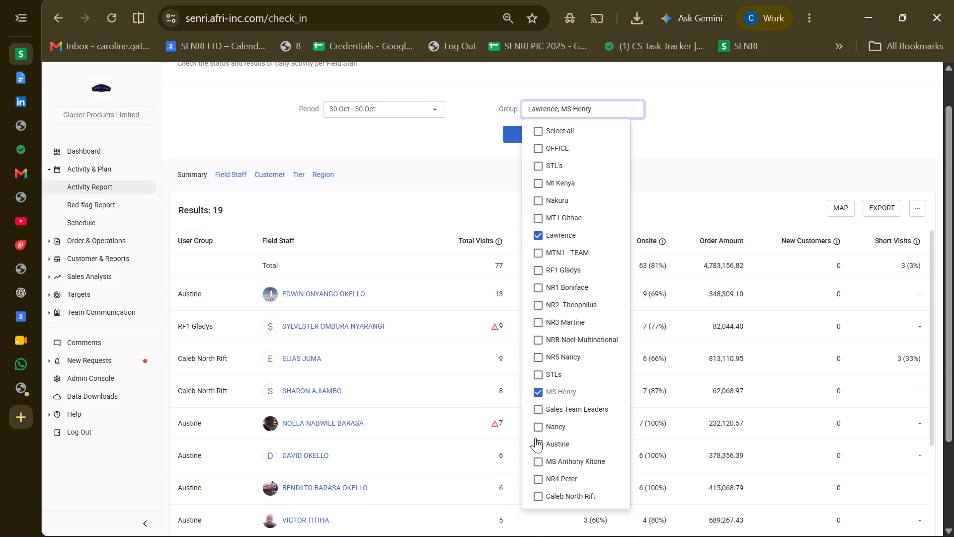
{"action": "scroll", "coordinate": [535, 438], "scroll_direction": "down", "scroll_amount": 2}
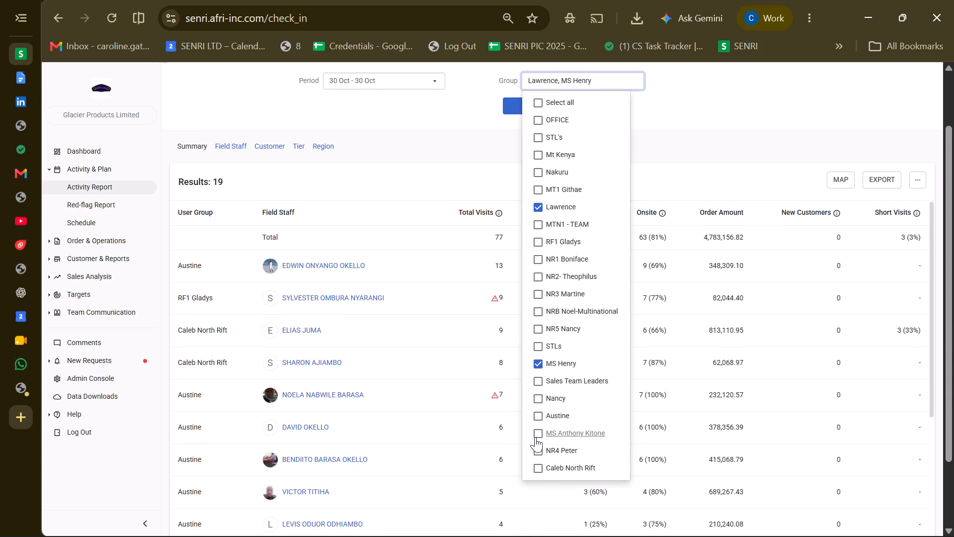
{"action": "left_click", "coordinate": [535, 437]}
{"action": "left_click", "coordinate": [729, 141]}
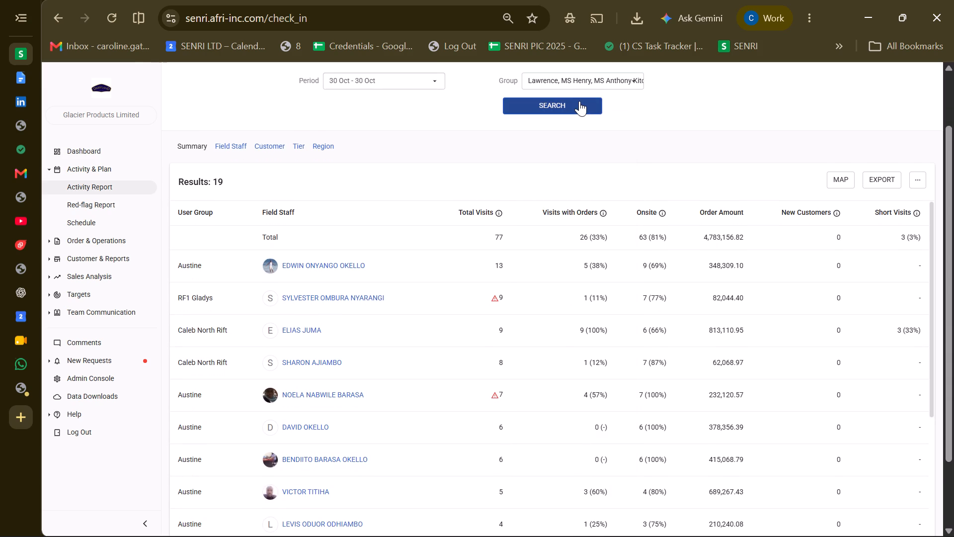
{"action": "left_click", "coordinate": [578, 101]}
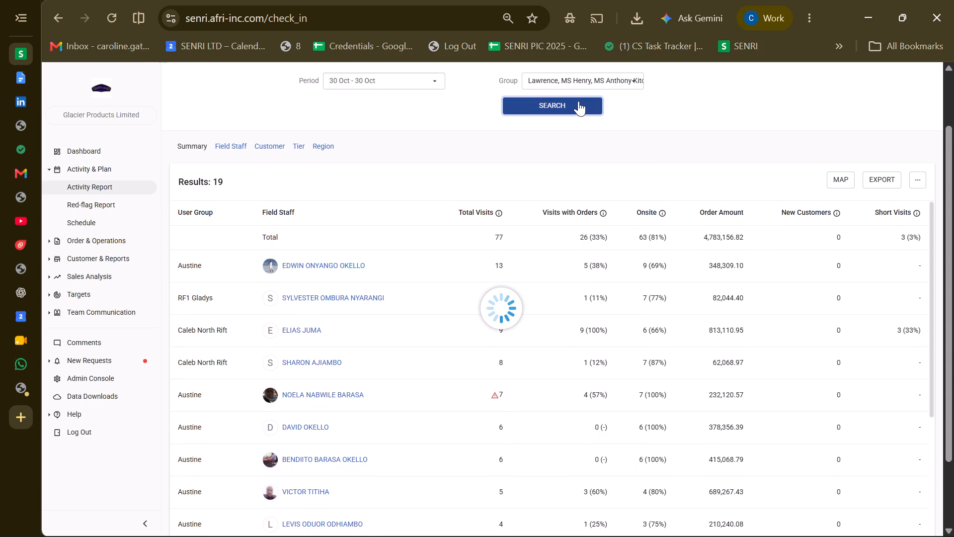
{"action": "left_click", "coordinate": [578, 101]}
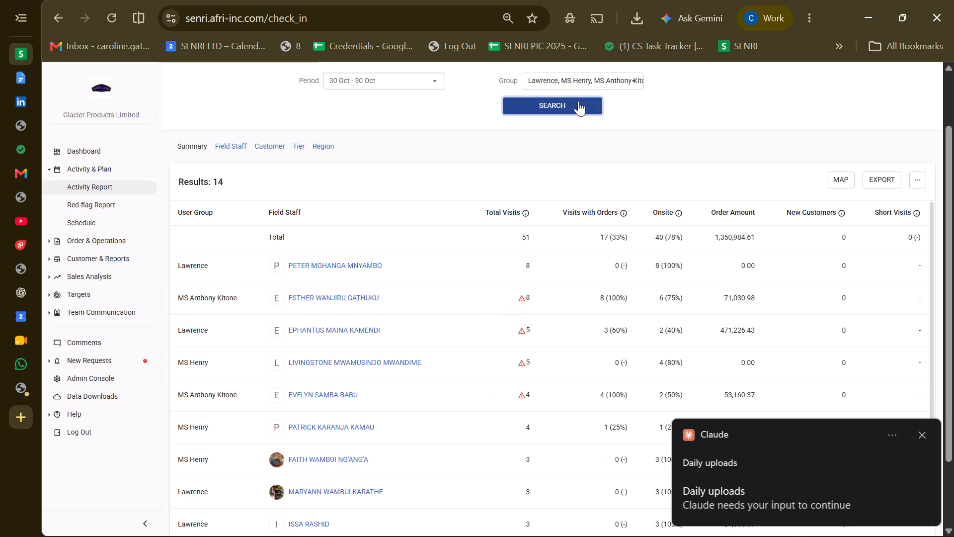
{"action": "triple_click", "coordinate": [578, 101]}
{"action": "left_click", "coordinate": [578, 101]}
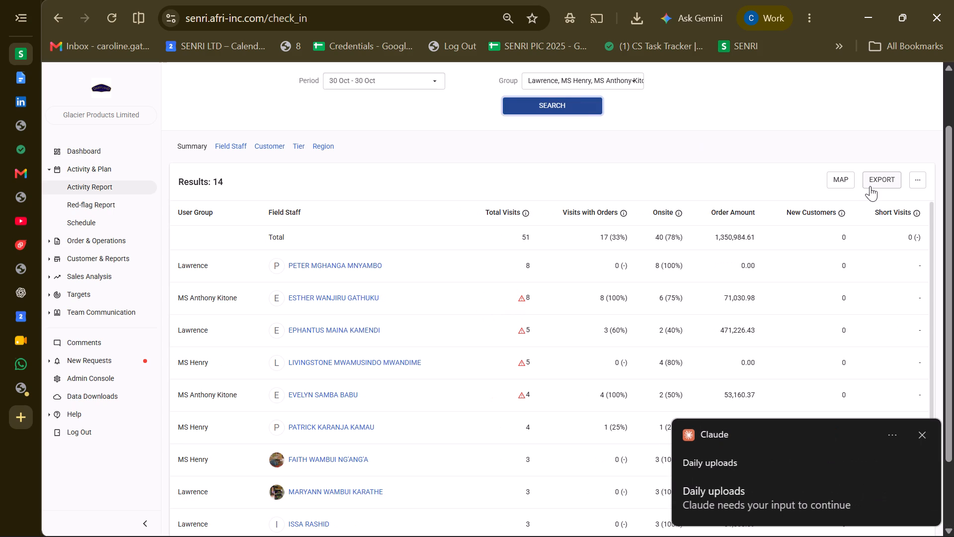
Export the filtered activity summary and open the downloaded CSV file.
{"action": "left_click", "coordinate": [870, 186]}
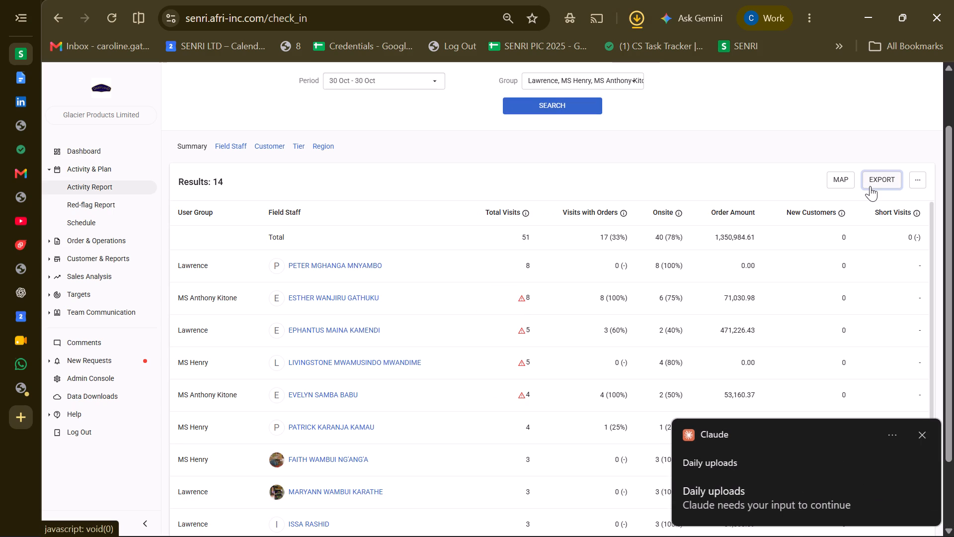
{"action": "left_click", "coordinate": [475, 53]}
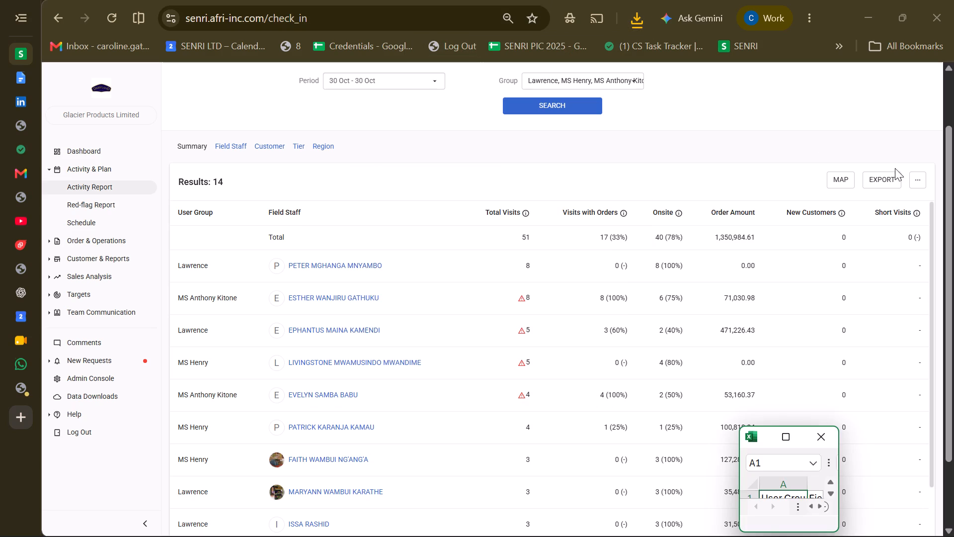
Export the attendance data for the same groups, open 20261102_attendance (14), and place it side by side with the summary workbook.
{"action": "left_click", "coordinate": [913, 181]}
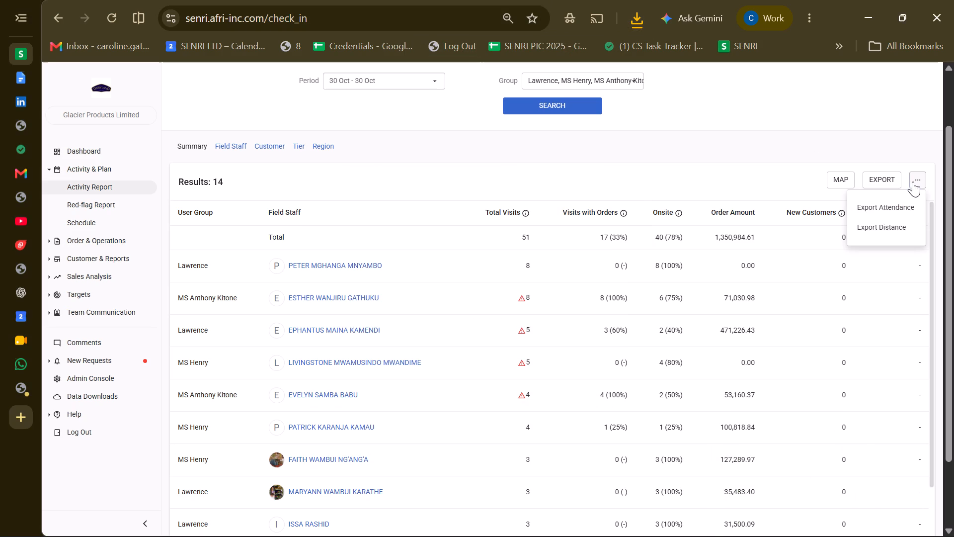
{"action": "left_click", "coordinate": [880, 209]}
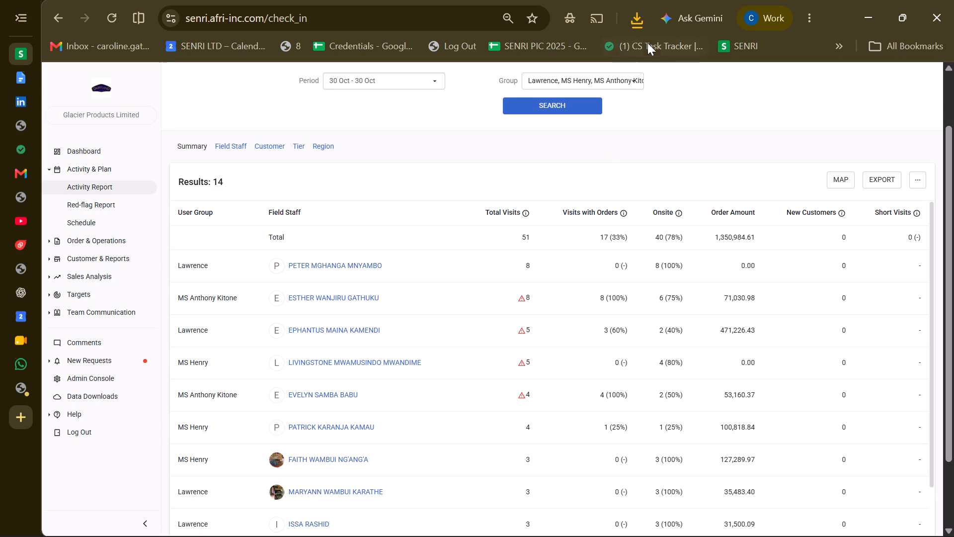
{"action": "left_click", "coordinate": [632, 19]}
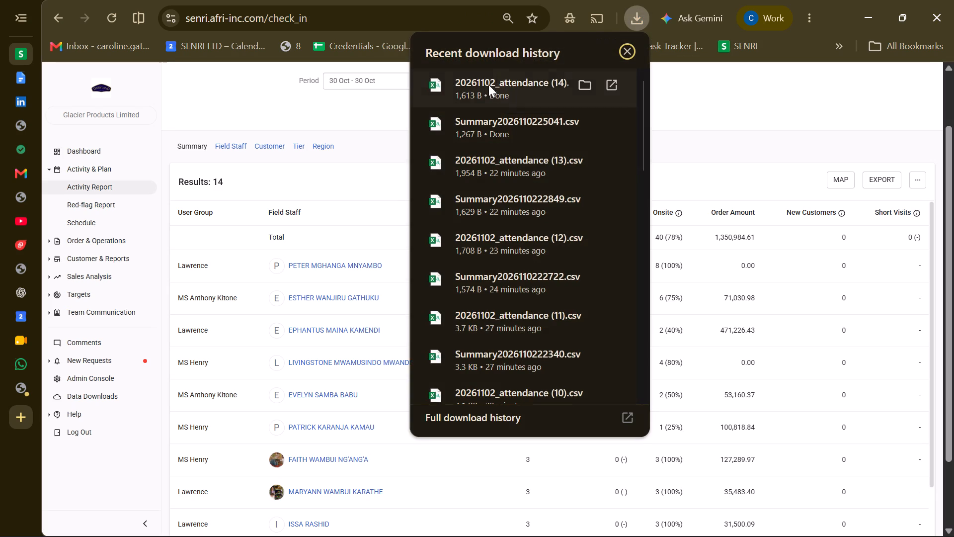
{"action": "left_click", "coordinate": [486, 88]}
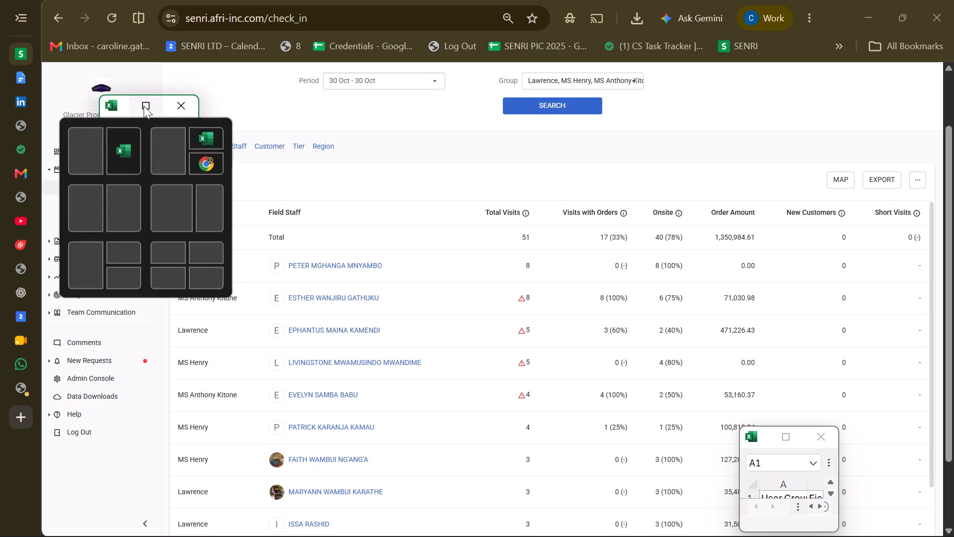
{"action": "left_click", "coordinate": [103, 158]}
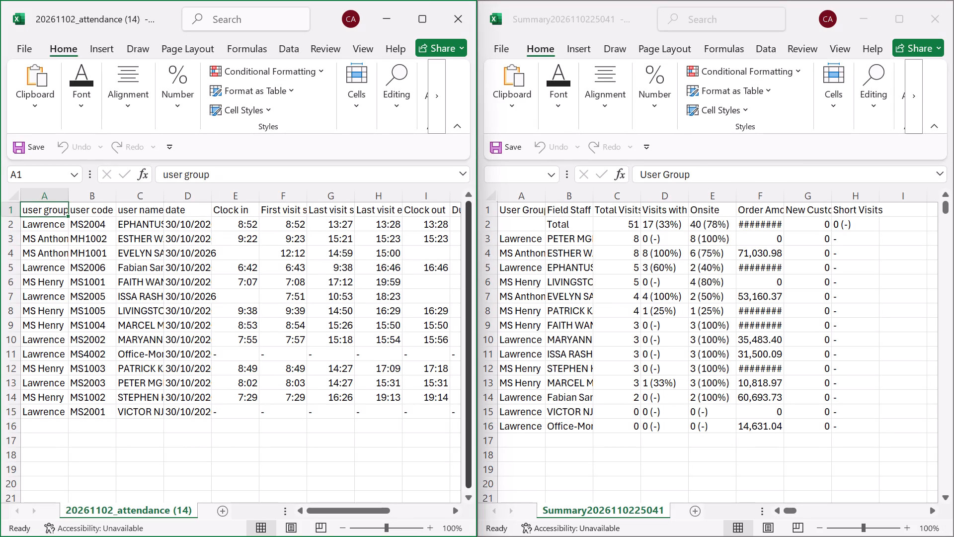
Copy the attendance headers from Clock in through Duration into the summary sheet's header row, starting at I1.
{"action": "left_click_drag", "start_coordinate": [221, 212], "coordinate": [409, 202]}
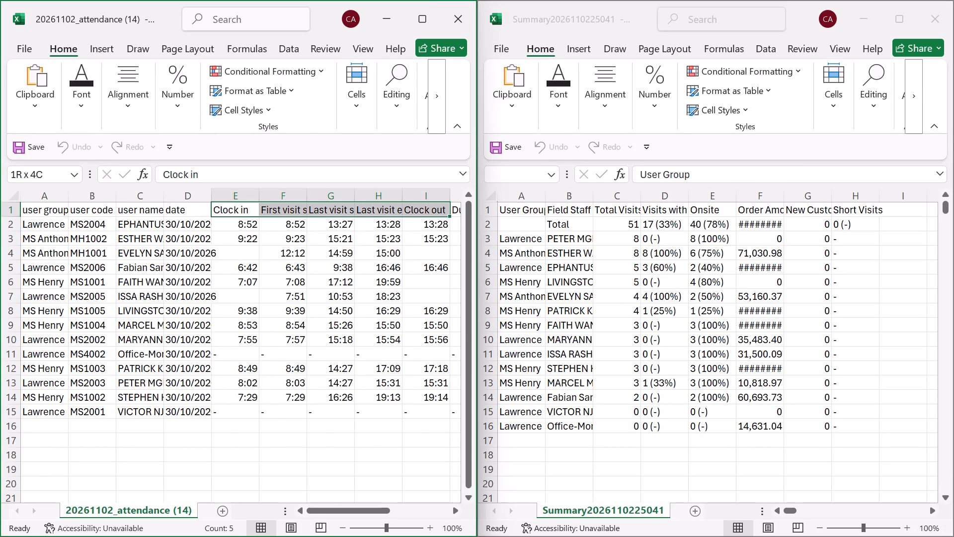
{"action": "left_click_drag", "start_coordinate": [409, 202], "coordinate": [392, 205]}
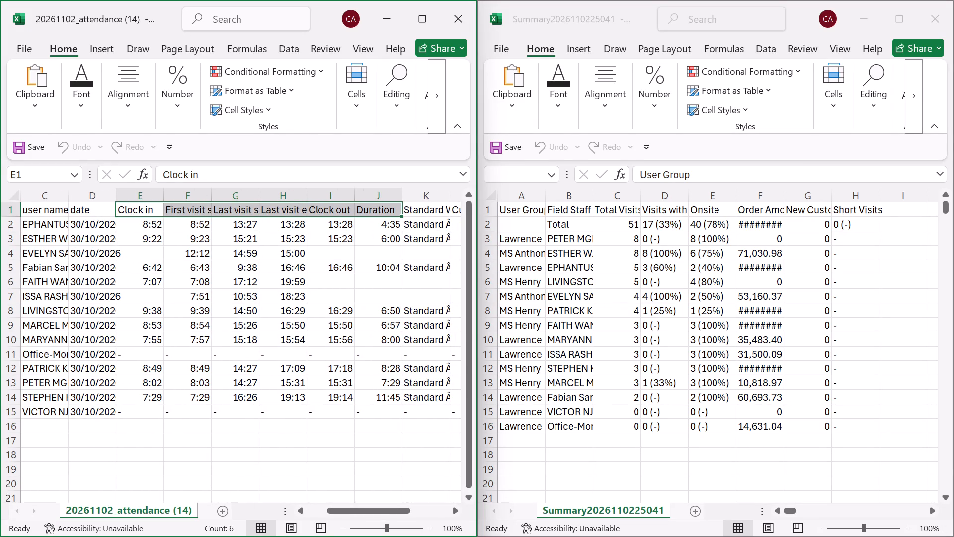
{"action": "key", "text": "ctrl+c"}
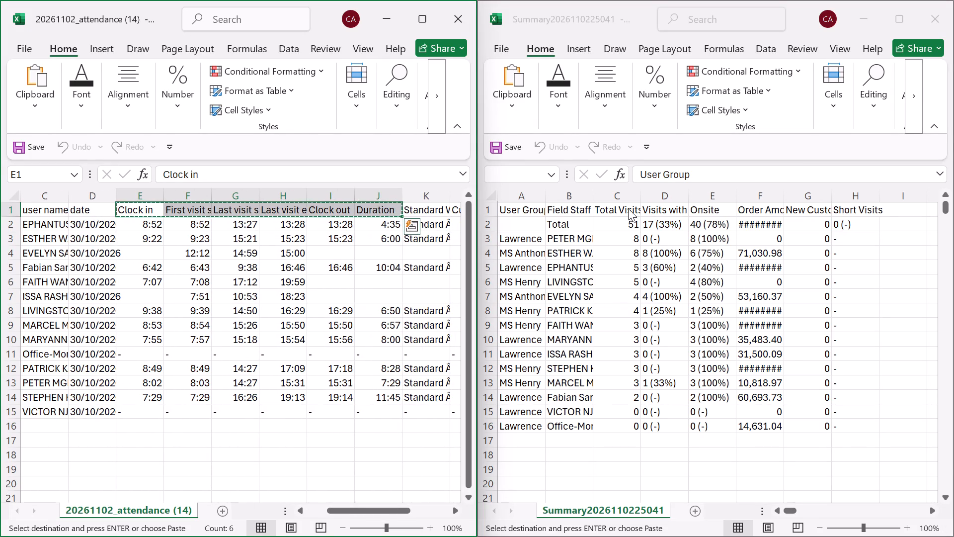
{"action": "double_click", "coordinate": [895, 208]}
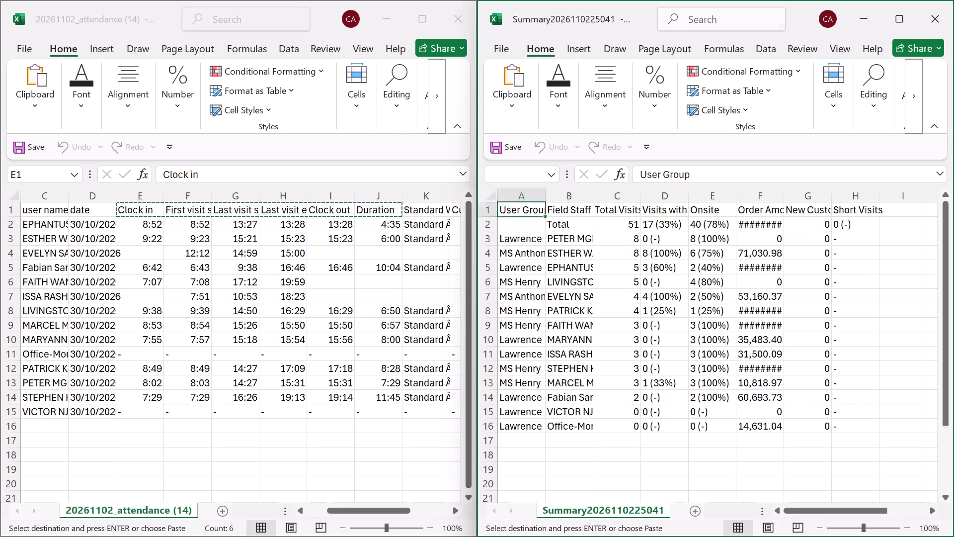
{"action": "key", "text": "ctrl+v"}
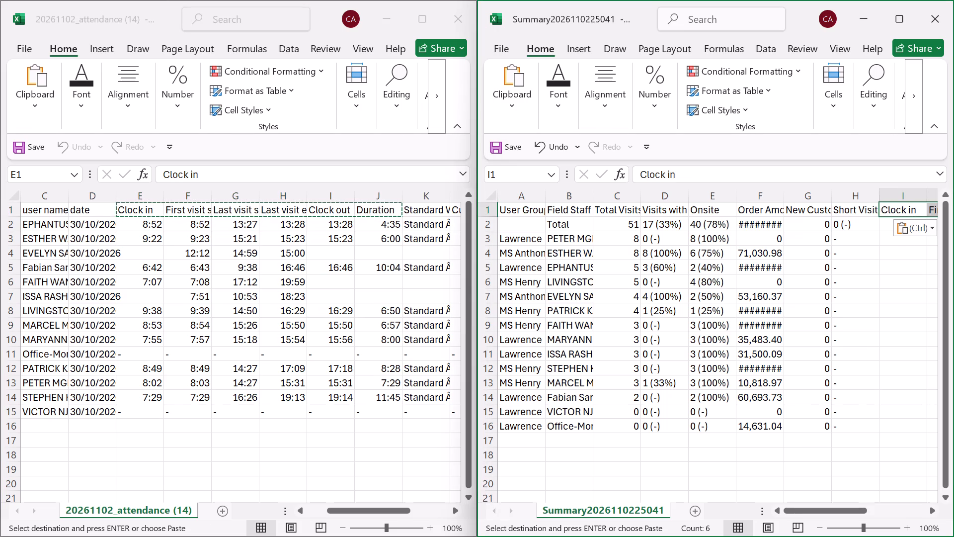
In summary cell I3, enter an XLOOKUP of B3 against attendance column C, returning columns E to J with match mode 0.
{"action": "left_click", "coordinate": [885, 235]}
{"action": "type", "text": "=x"}
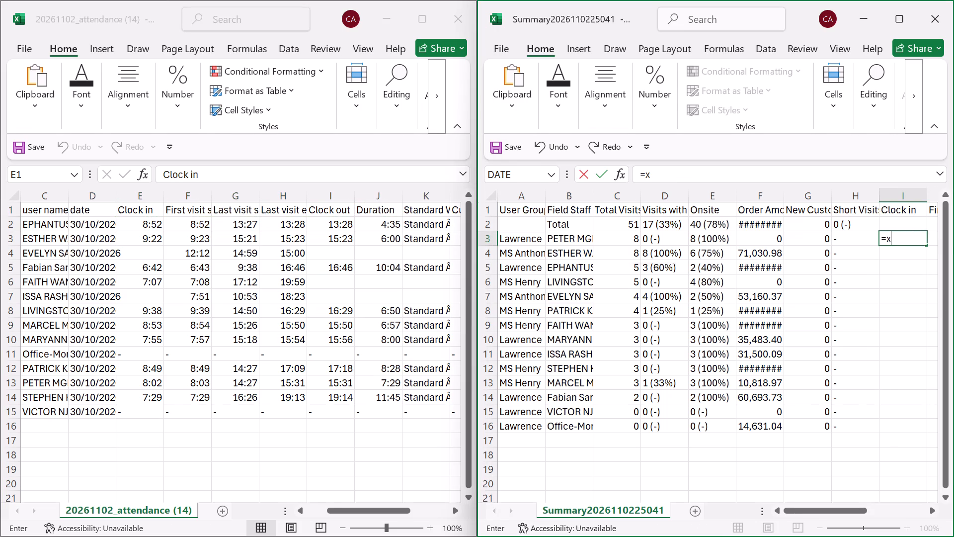
{"action": "double_click", "coordinate": [914, 265]}
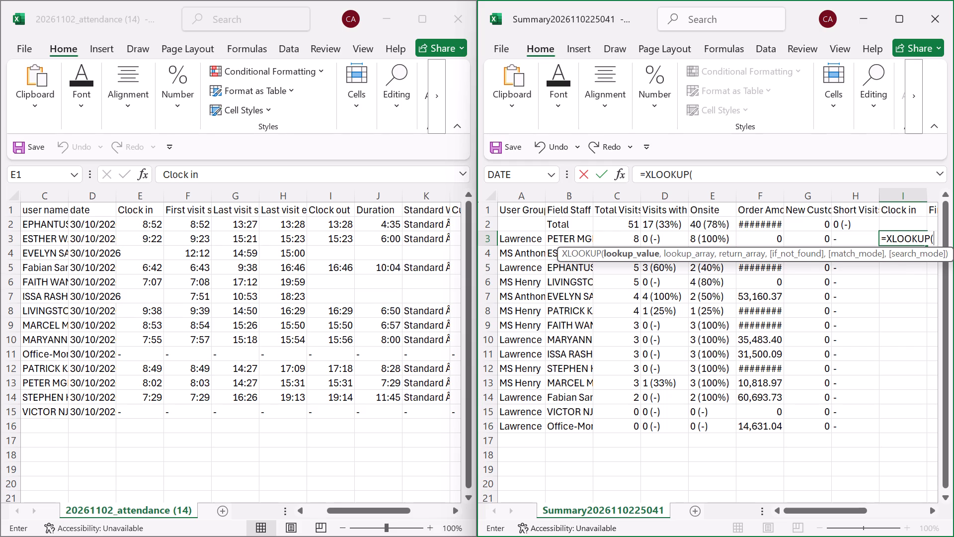
{"action": "left_click", "coordinate": [570, 239]}
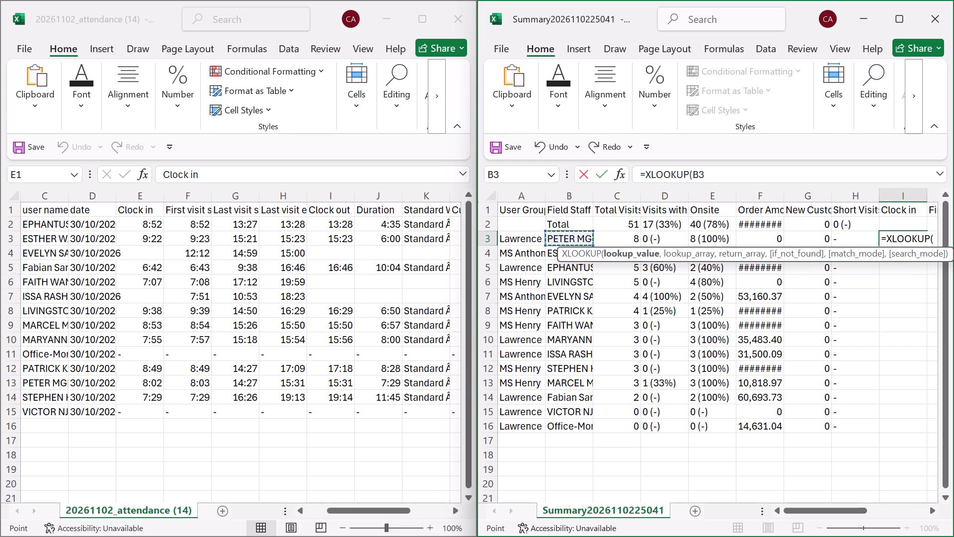
{"action": "key", "text": "comma"}
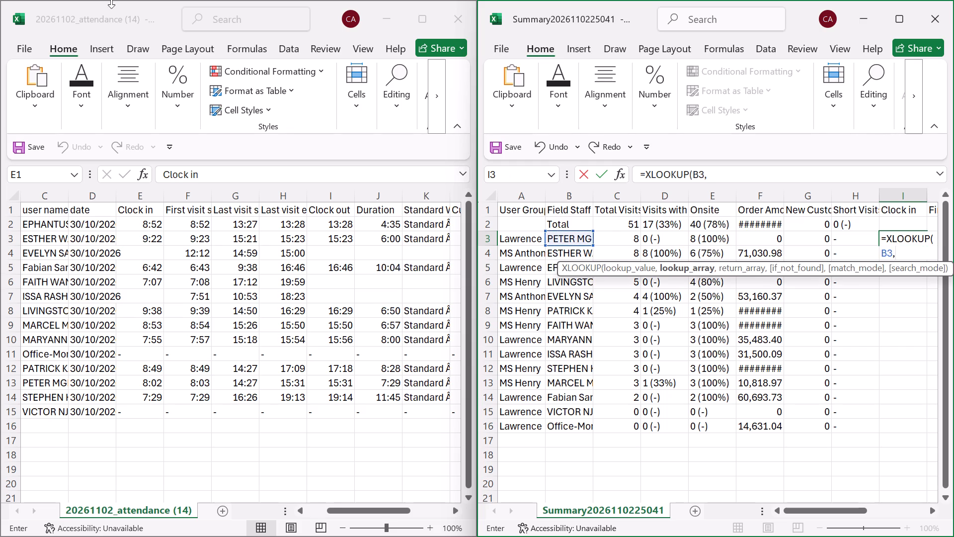
{"action": "double_click", "coordinate": [54, 200]}
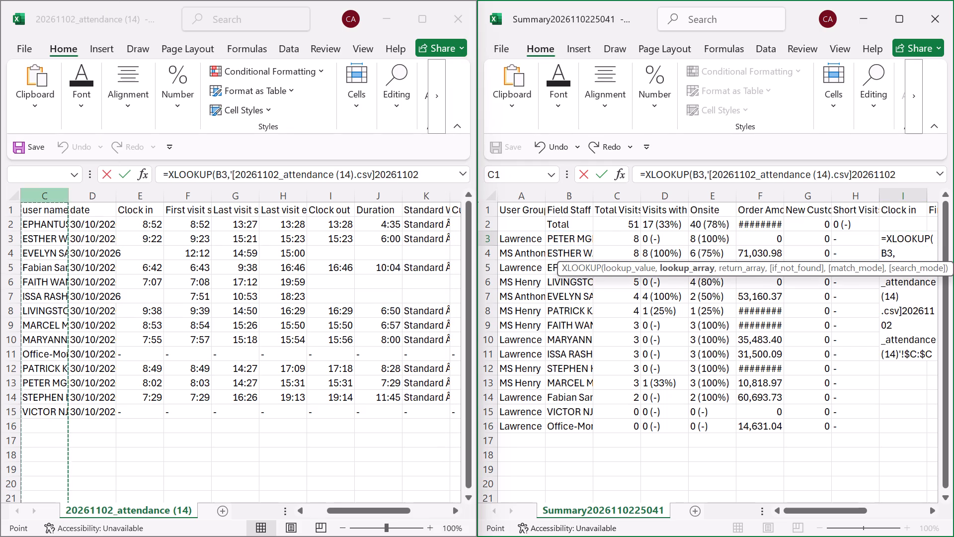
{"action": "key", "text": "comma"}
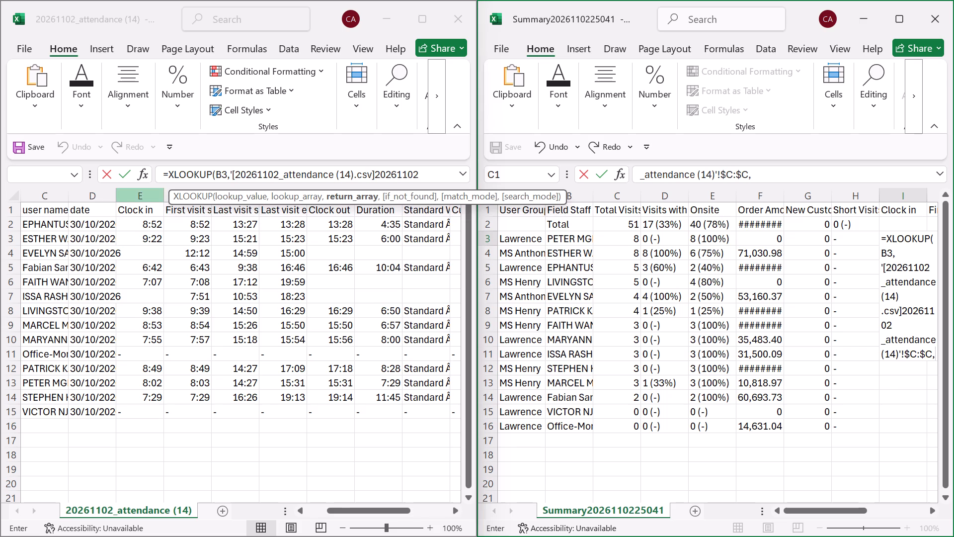
{"action": "left_click_drag", "start_coordinate": [132, 191], "coordinate": [360, 202]}
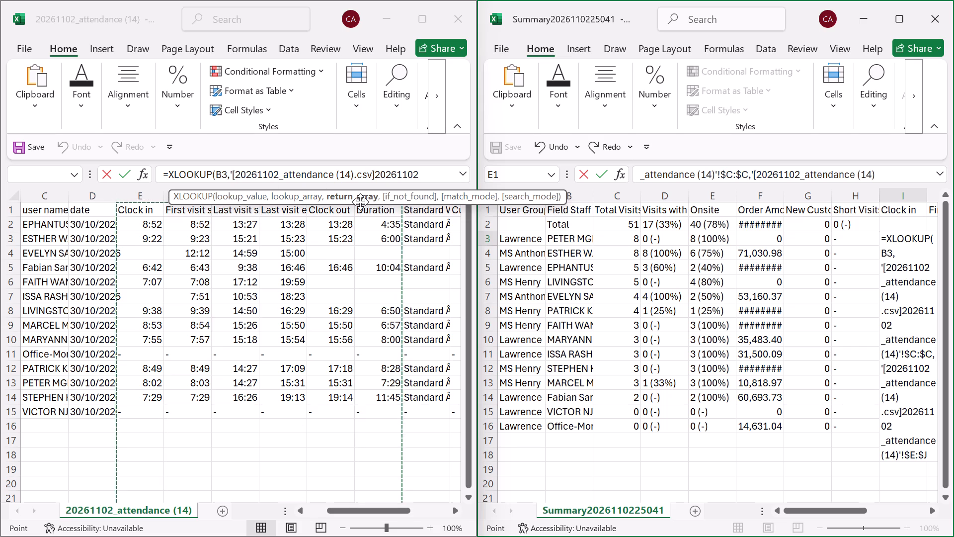
{"action": "type", "text": ",,0"}
{"action": "key", "text": "Return"}
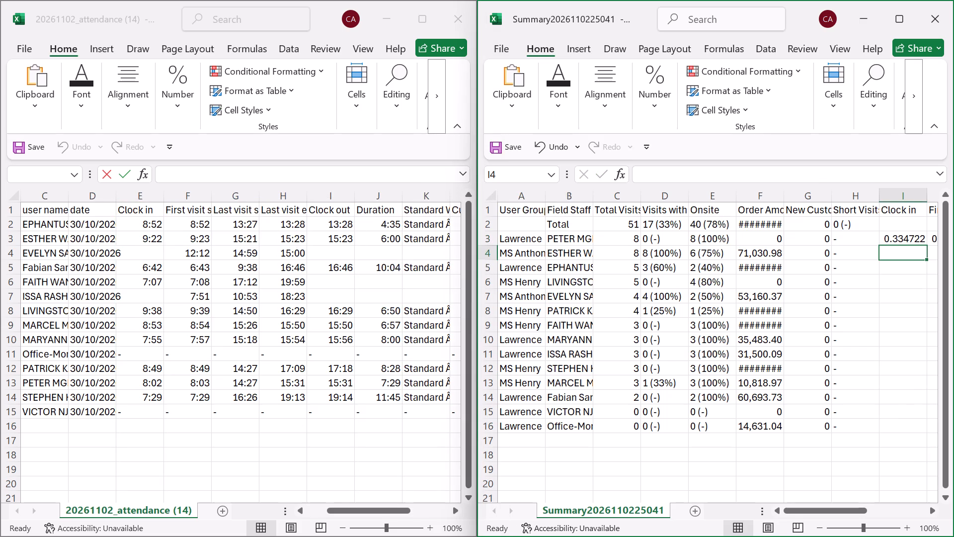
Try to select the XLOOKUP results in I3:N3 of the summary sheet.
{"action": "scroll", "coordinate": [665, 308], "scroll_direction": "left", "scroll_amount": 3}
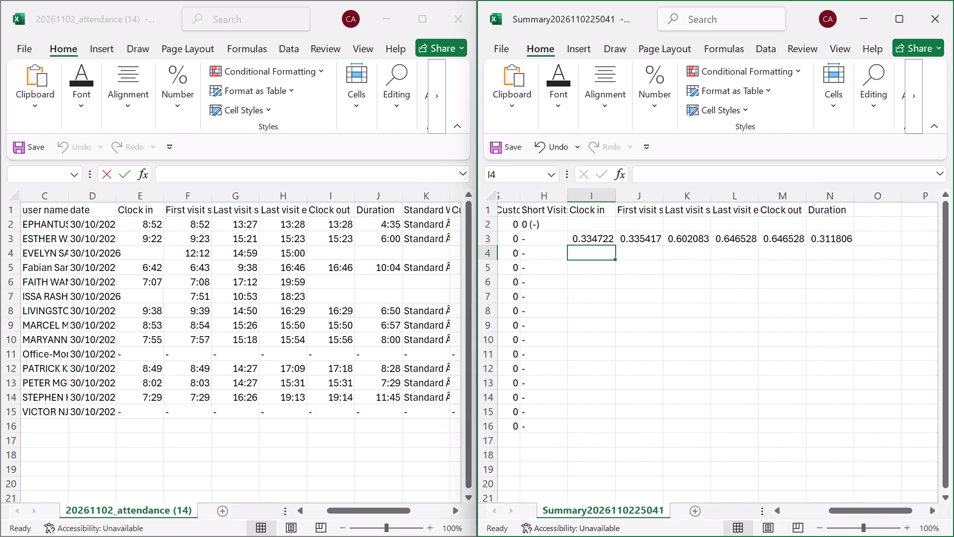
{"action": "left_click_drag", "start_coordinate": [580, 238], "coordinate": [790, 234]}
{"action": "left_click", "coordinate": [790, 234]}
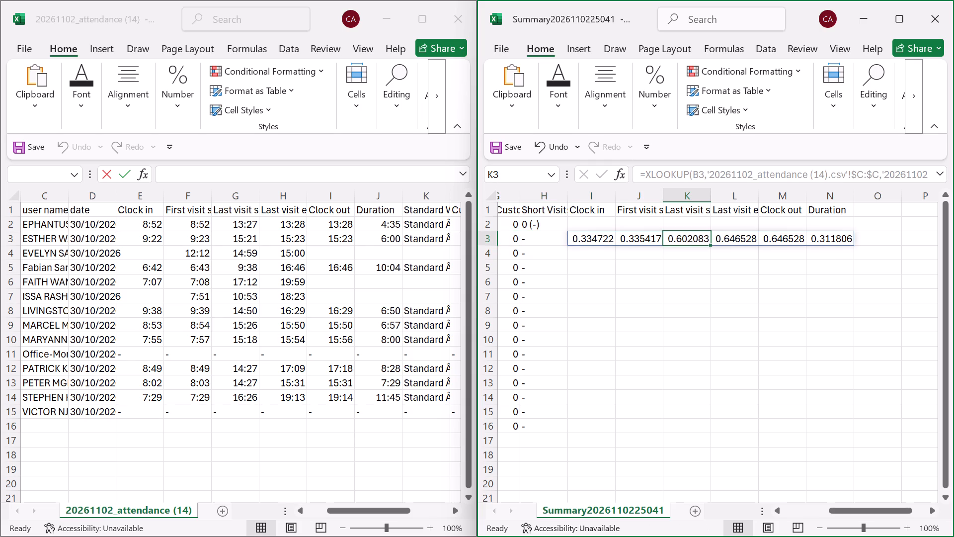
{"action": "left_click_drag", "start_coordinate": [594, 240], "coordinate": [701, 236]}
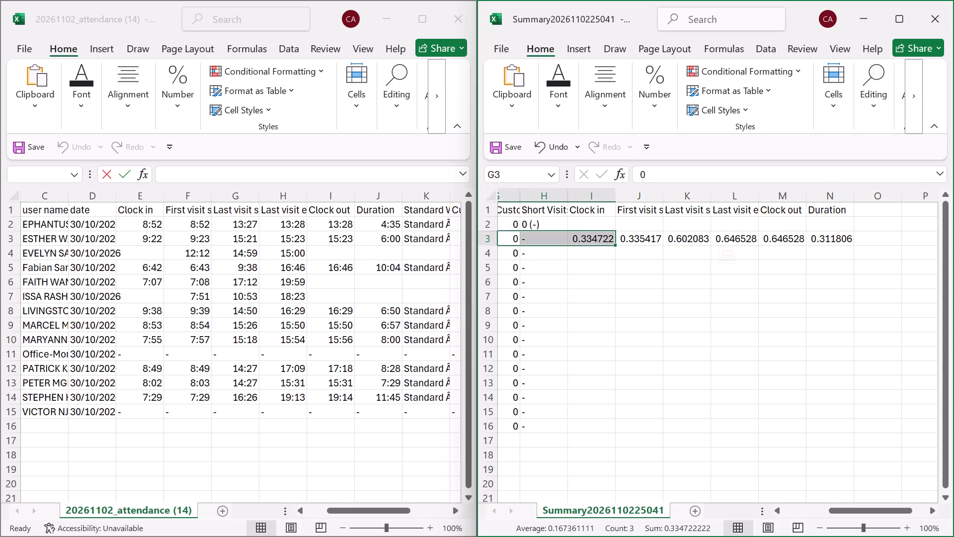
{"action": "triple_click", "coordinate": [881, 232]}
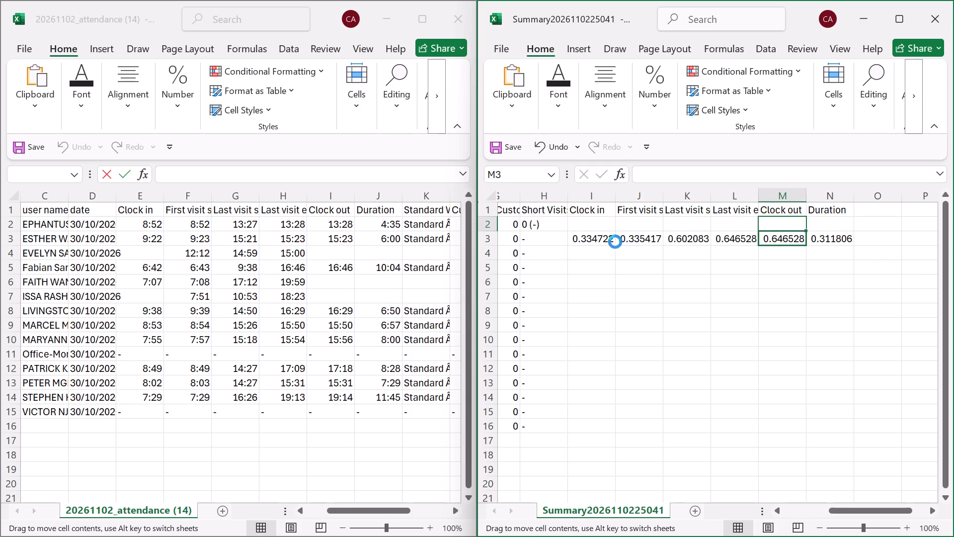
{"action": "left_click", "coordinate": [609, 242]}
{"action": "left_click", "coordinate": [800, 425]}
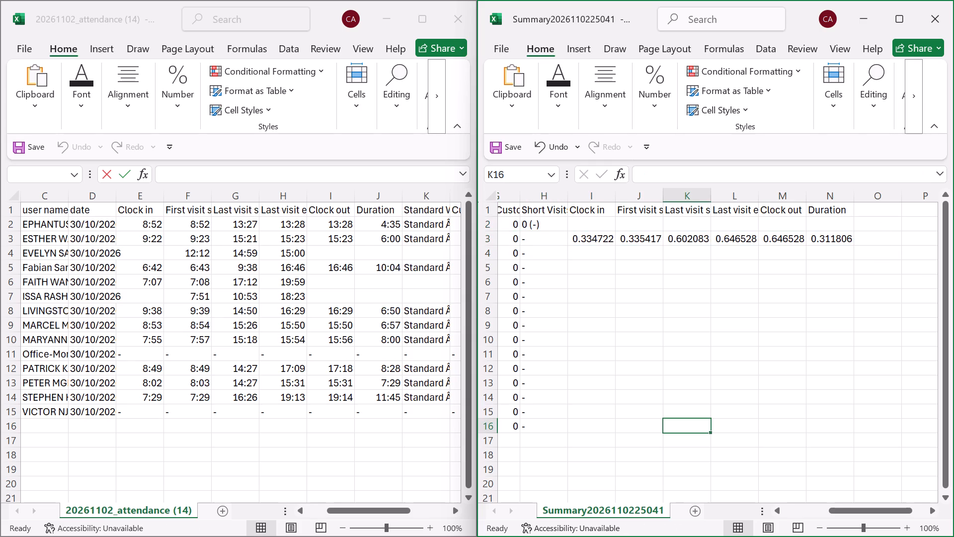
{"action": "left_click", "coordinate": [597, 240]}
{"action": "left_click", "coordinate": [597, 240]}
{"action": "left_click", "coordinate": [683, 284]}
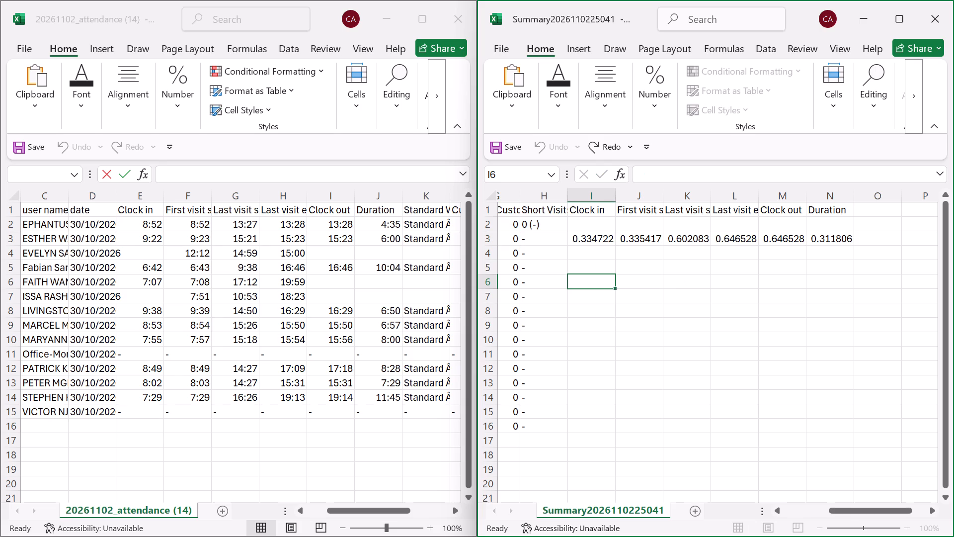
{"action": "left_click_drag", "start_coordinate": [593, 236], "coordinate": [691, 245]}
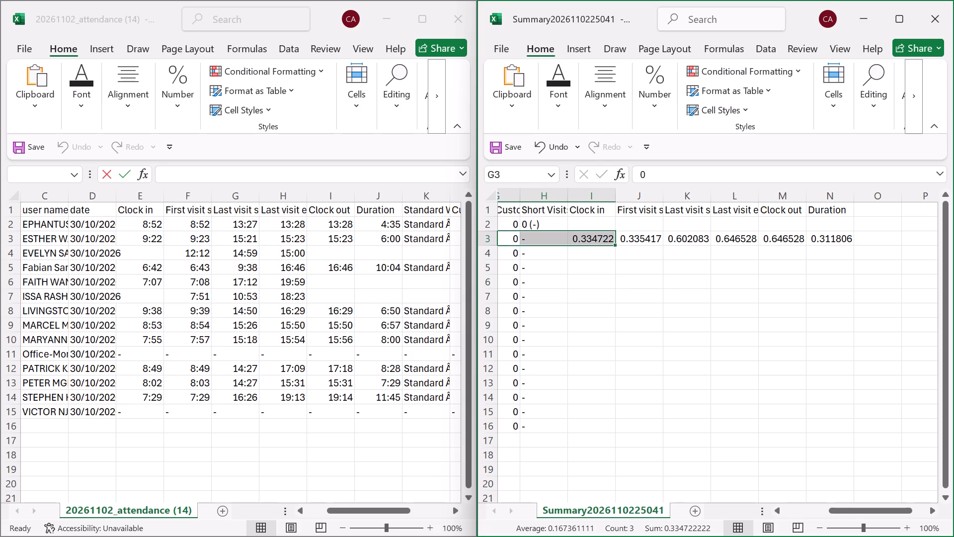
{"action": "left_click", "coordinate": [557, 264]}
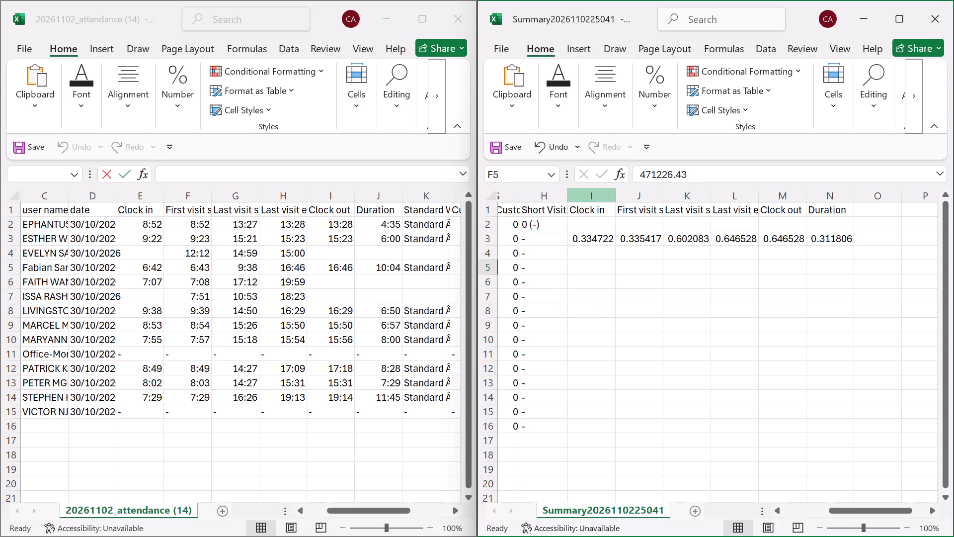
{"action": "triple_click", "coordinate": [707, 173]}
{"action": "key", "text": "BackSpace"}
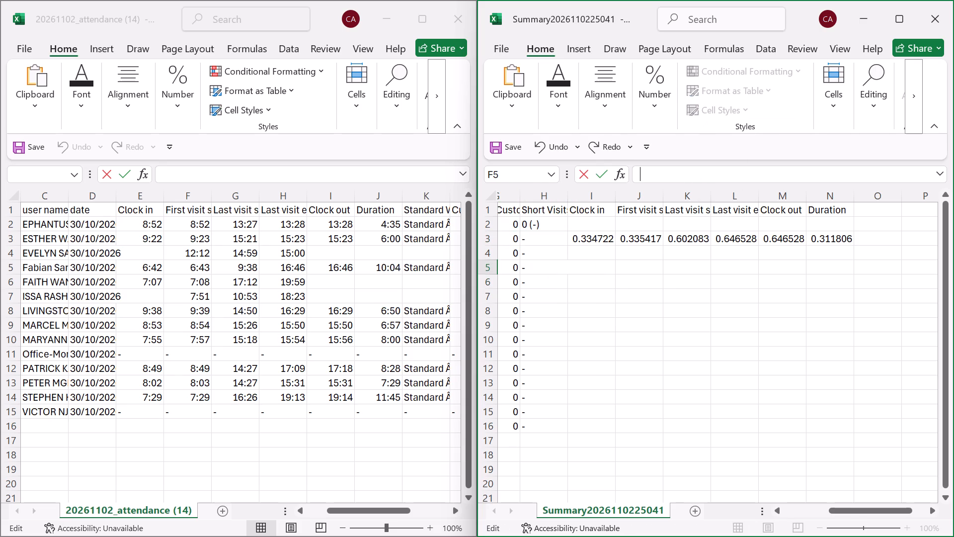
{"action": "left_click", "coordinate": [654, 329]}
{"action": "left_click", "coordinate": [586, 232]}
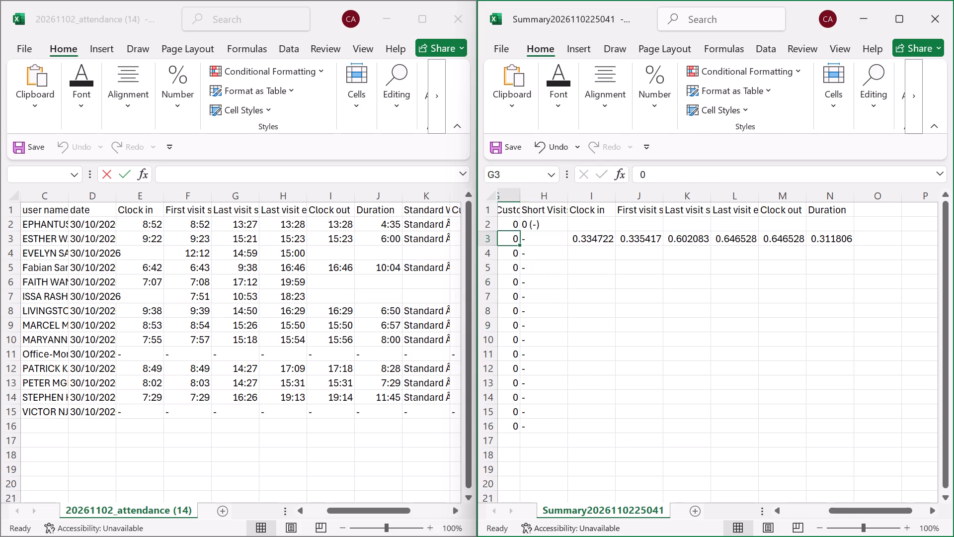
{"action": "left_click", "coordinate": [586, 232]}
{"action": "left_click", "coordinate": [453, 24]}
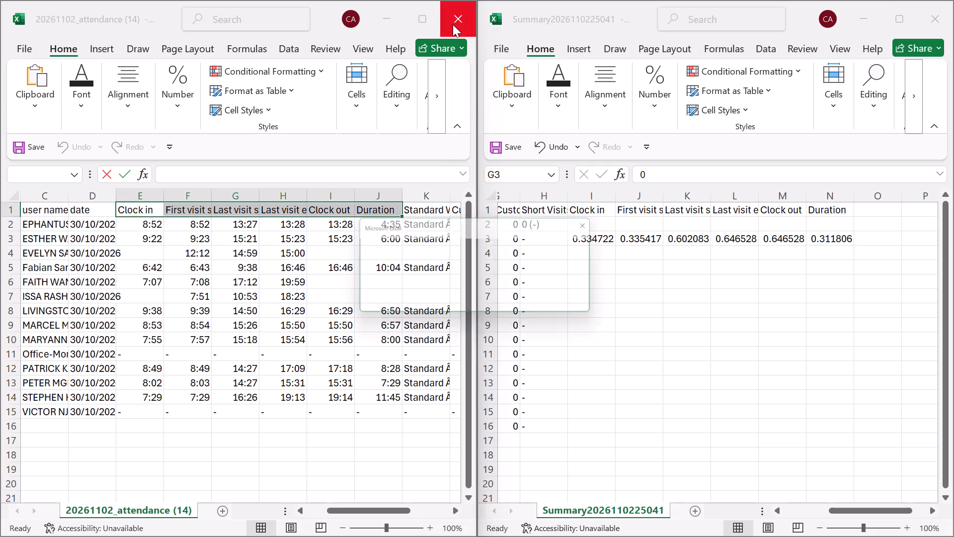
{"action": "left_click", "coordinate": [507, 295]}
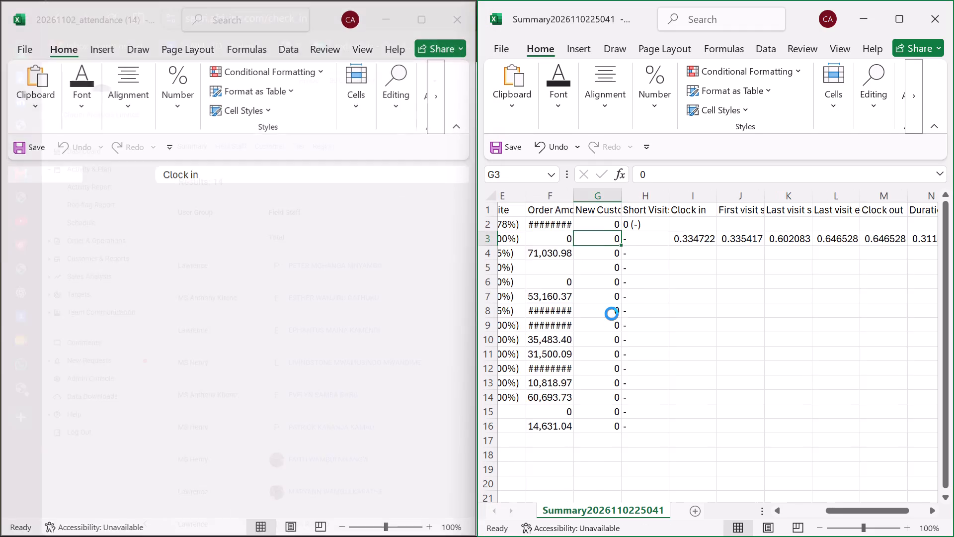
{"action": "scroll", "coordinate": [612, 314], "scroll_direction": "right", "scroll_amount": 1}
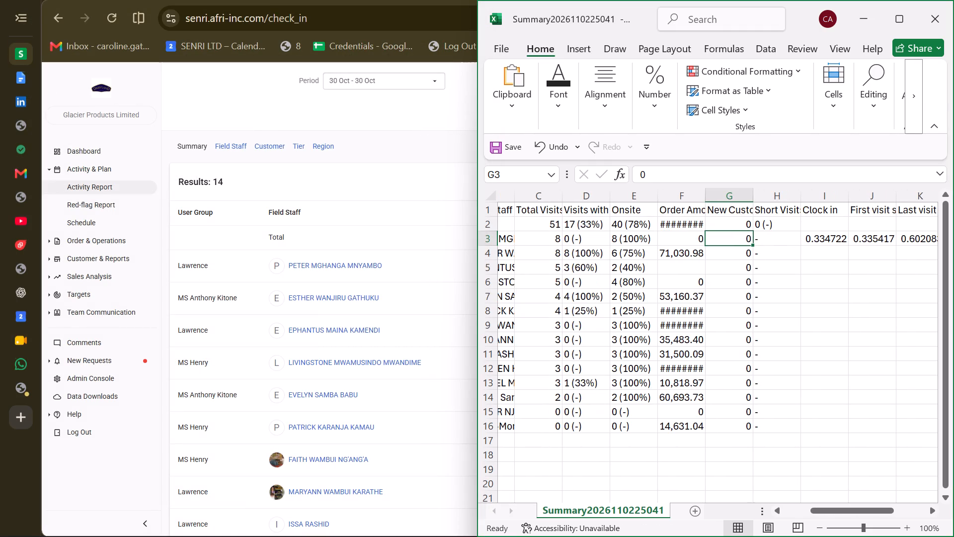
{"action": "left_click", "coordinate": [933, 21]}
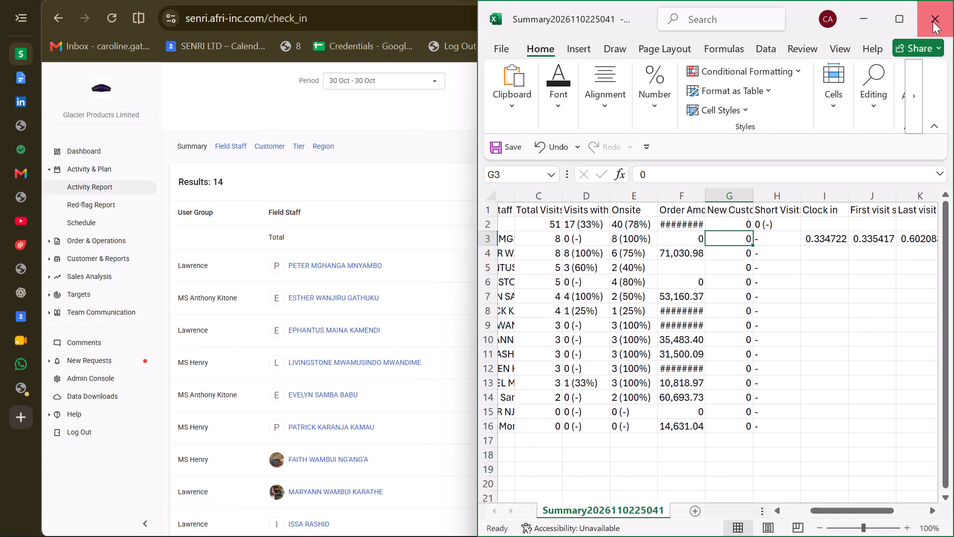
{"action": "left_click", "coordinate": [509, 288]}
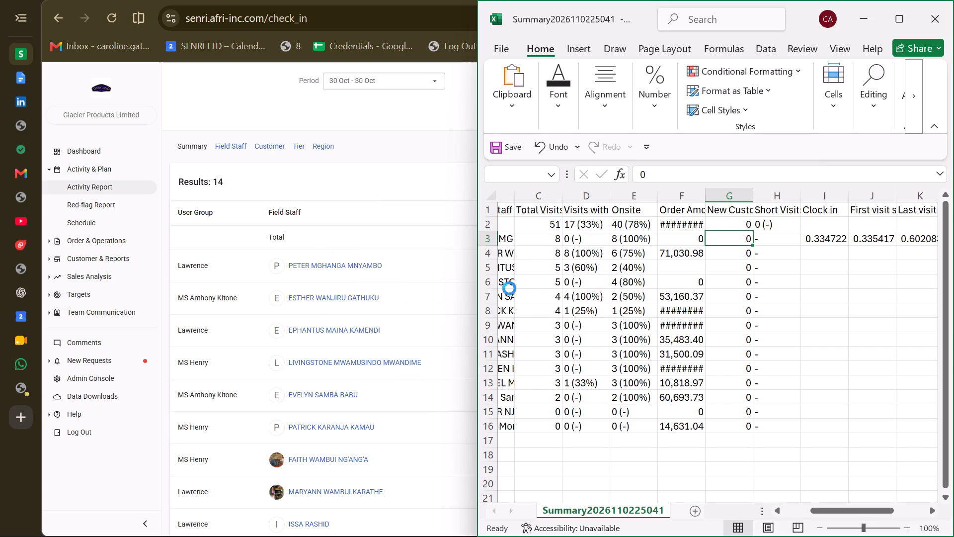
Back in the browser, rerun the activity report search for 30 Oct, export the summary, and open Summary2026110225210.csv.
{"action": "left_click", "coordinate": [398, 184]}
{"action": "left_click", "coordinate": [569, 110]}
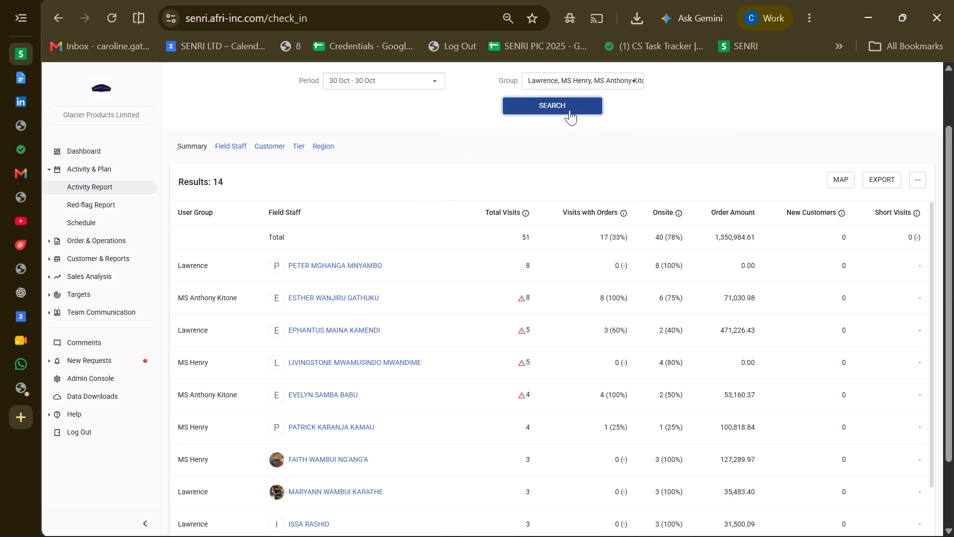
{"action": "left_click", "coordinate": [876, 176]}
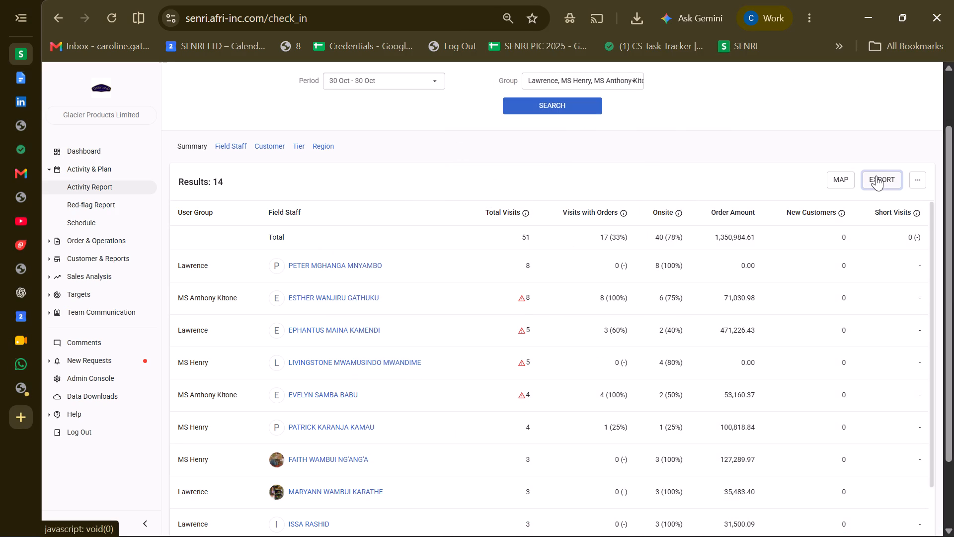
{"action": "left_click", "coordinate": [491, 51]}
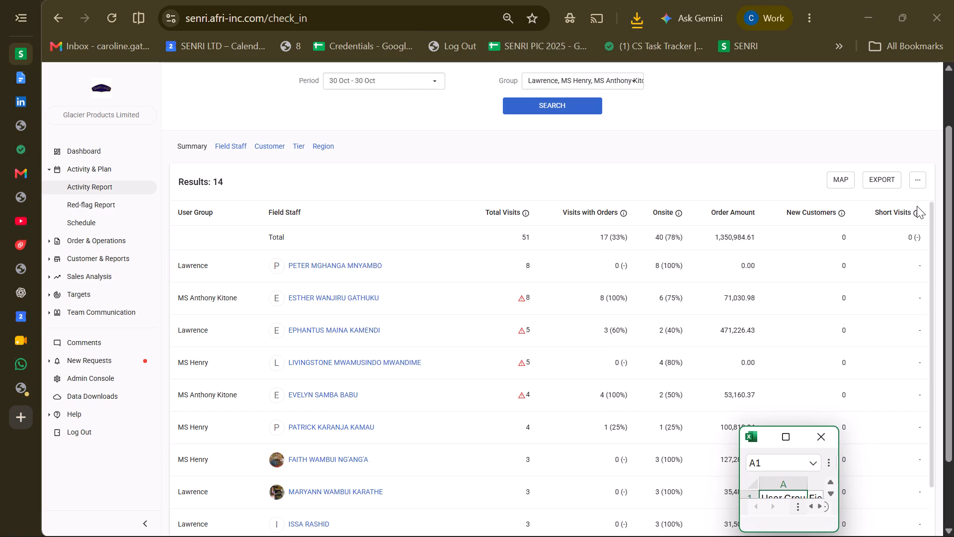
Export the attendance for the same groups, open 20261102_attendance (15).csv, and place it side by side with the new summary workbook.
{"action": "left_click", "coordinate": [915, 179]}
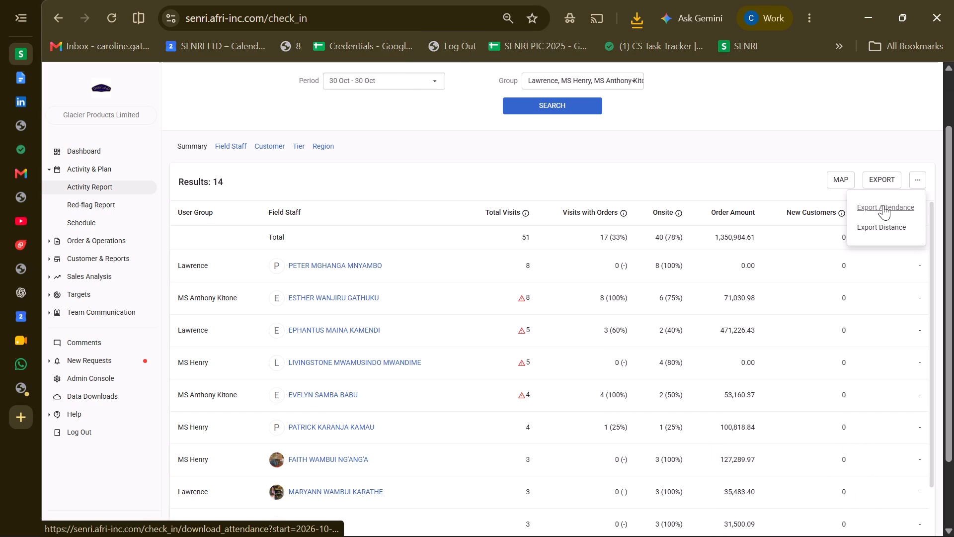
{"action": "left_click", "coordinate": [883, 205]}
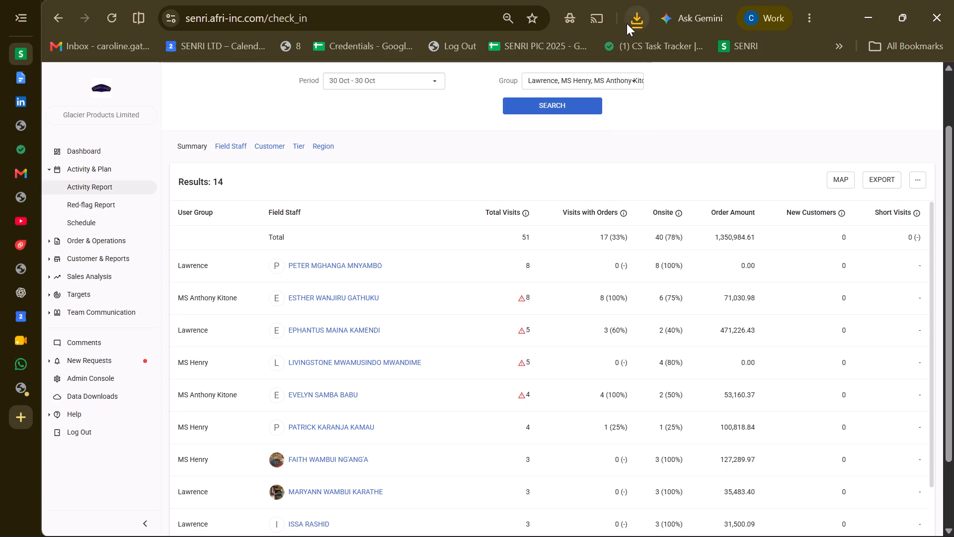
{"action": "left_click", "coordinate": [632, 23]}
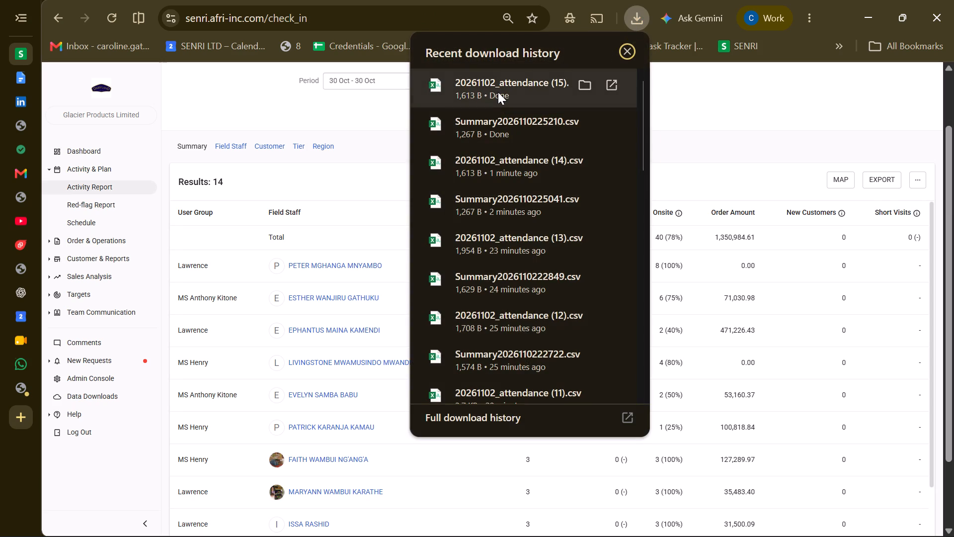
{"action": "left_click", "coordinate": [498, 92]}
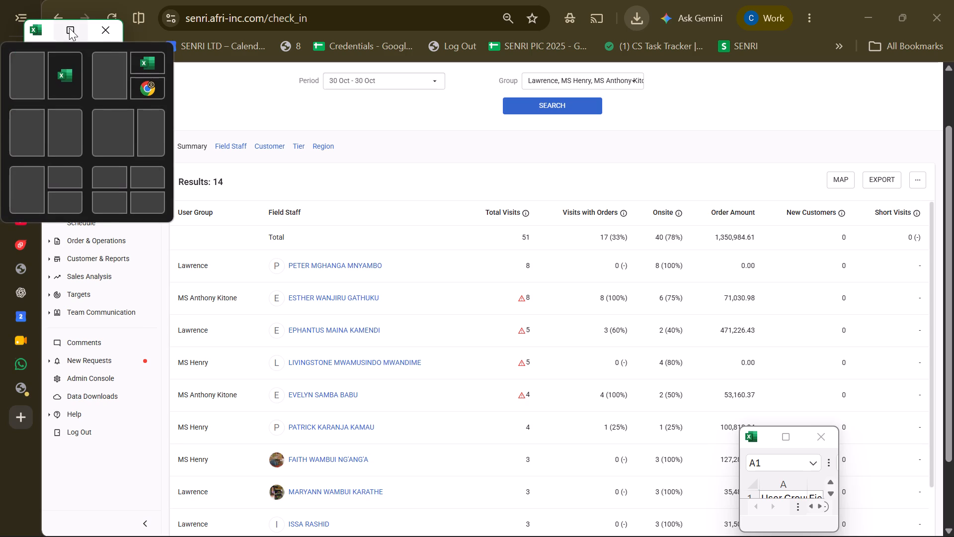
{"action": "left_click", "coordinate": [60, 66]}
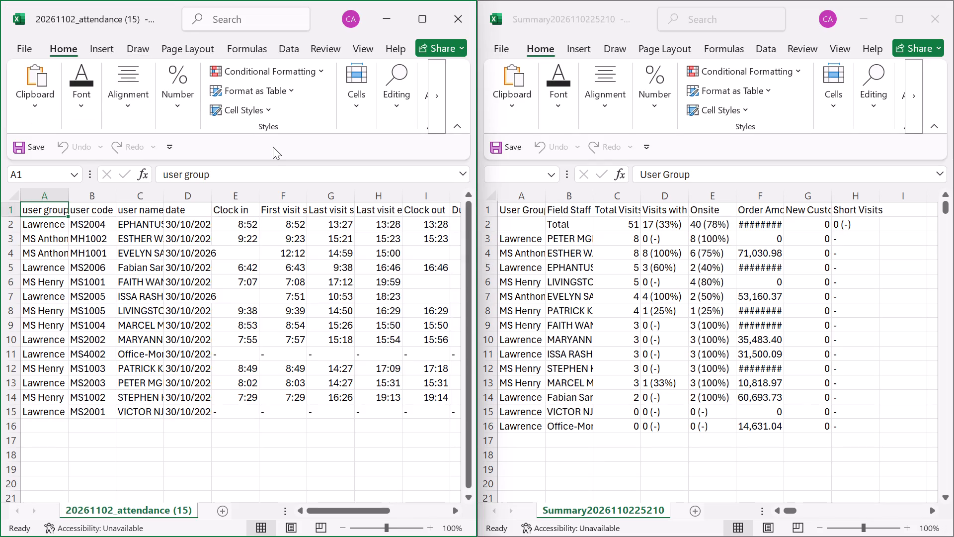
Cut the attendance headers from Clock in through Duration and paste them into the summary sheet's header row, starting at I1.
{"action": "left_click_drag", "start_coordinate": [228, 207], "coordinate": [446, 202]}
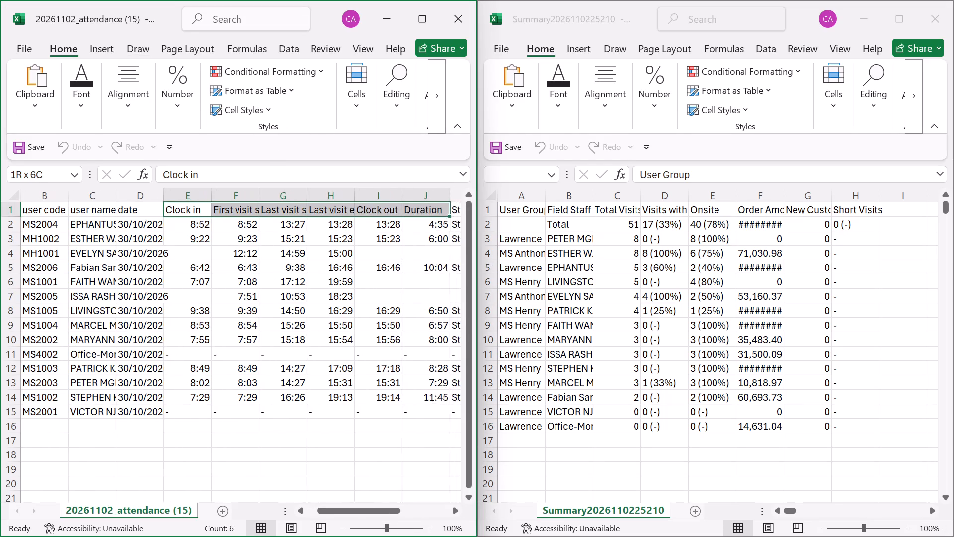
{"action": "left_click_drag", "start_coordinate": [446, 202], "coordinate": [389, 208]}
{"action": "key", "text": "ctrl+x"}
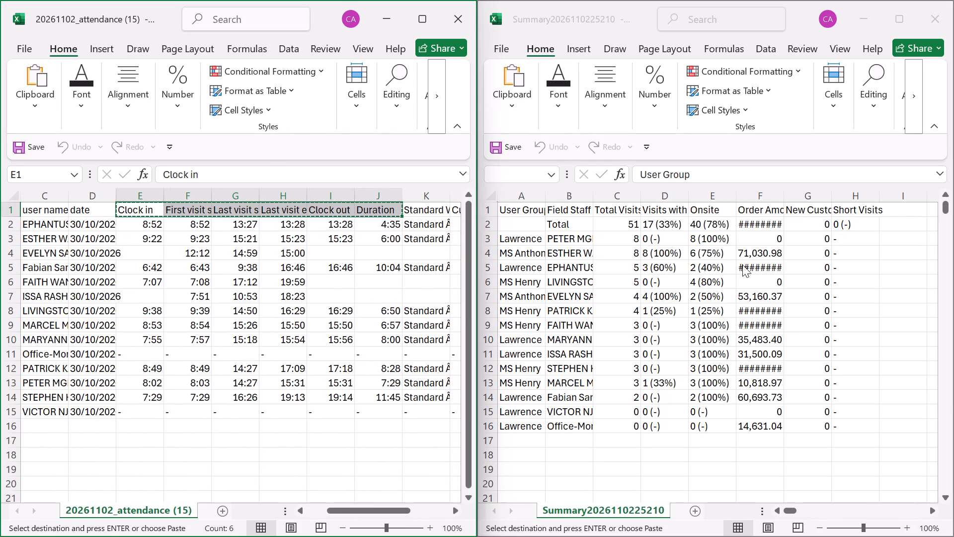
{"action": "double_click", "coordinate": [900, 210]}
{"action": "key", "text": "ctrl+v"}
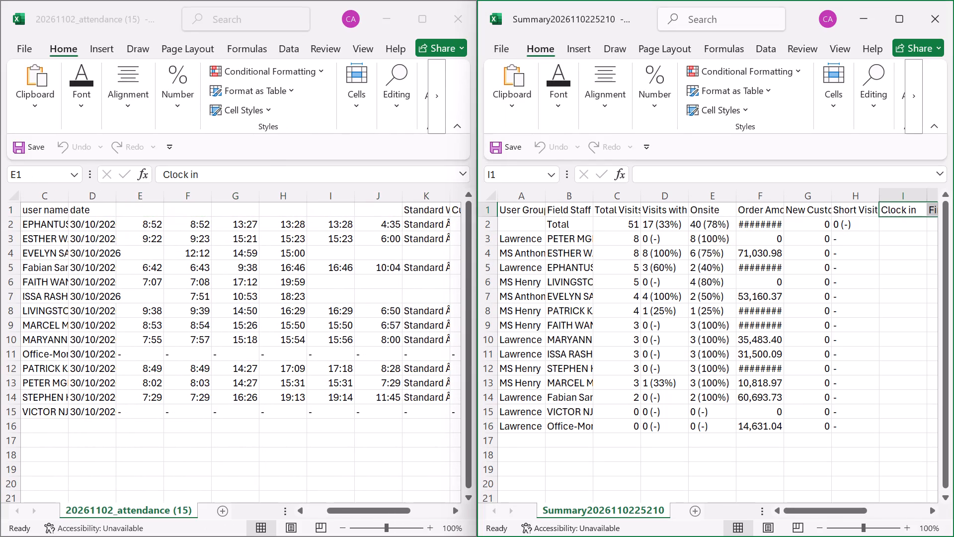
In summary cell I3, enter an XLOOKUP of B3 against attendance column C, returning columns E to J with match mode 0.
{"action": "left_click", "coordinate": [889, 239]}
{"action": "type", "text": "=x"}
{"action": "double_click", "coordinate": [906, 262]}
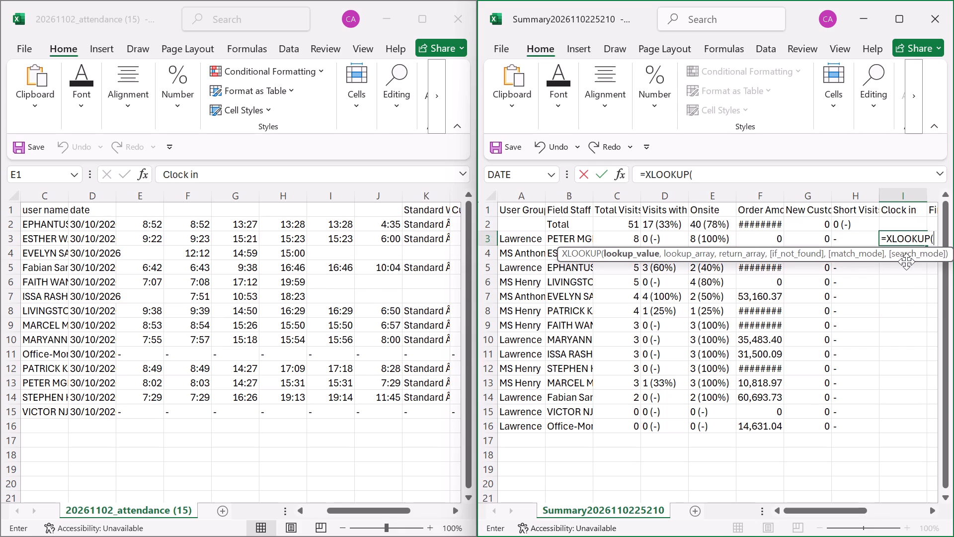
{"action": "left_click", "coordinate": [574, 238]}
{"action": "key", "text": "comma"}
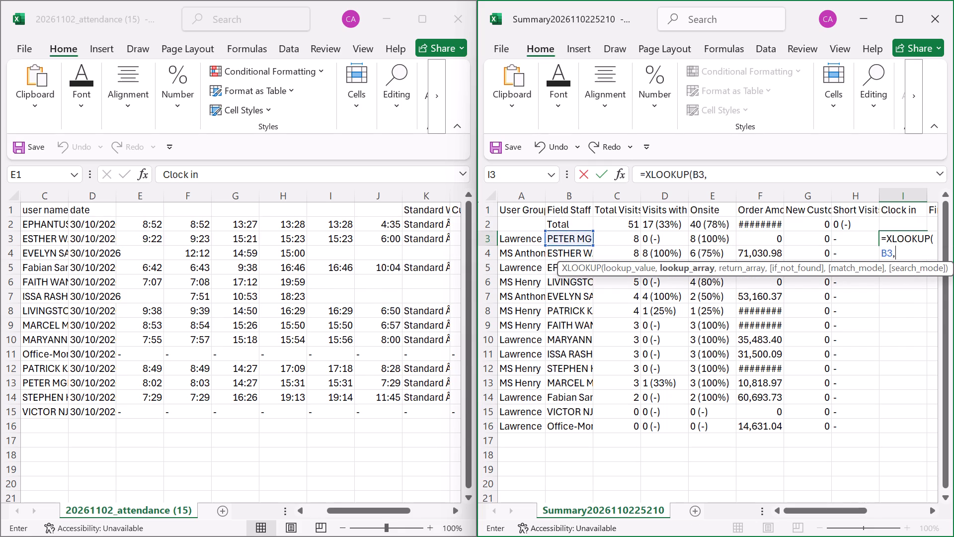
{"action": "double_click", "coordinate": [40, 192]}
{"action": "key", "text": "comma"}
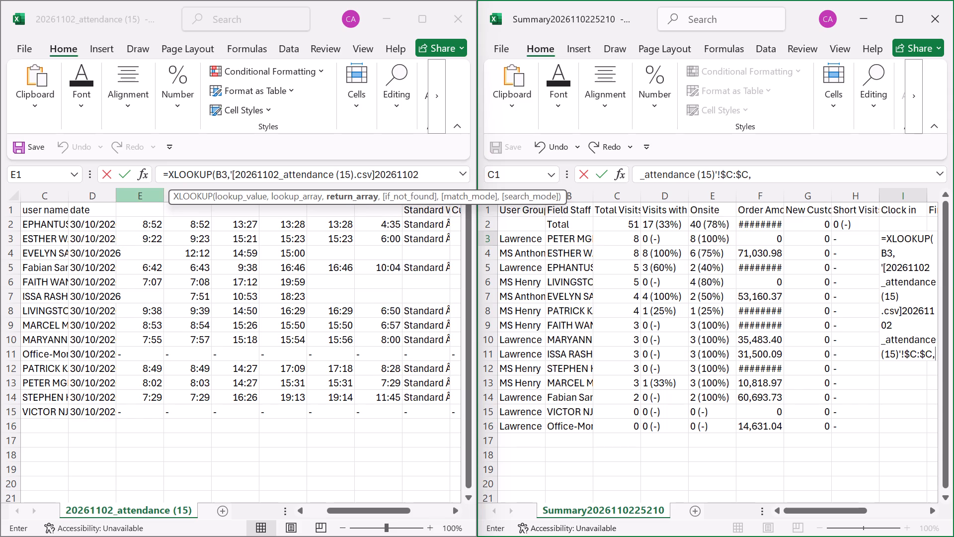
{"action": "left_click_drag", "start_coordinate": [137, 190], "coordinate": [365, 186]}
{"action": "type", "text": ",,0"}
{"action": "key", "text": "Return"}
Fill the XLOOKUP results in I3:N3 down to row 16 of the summary sheet.
{"action": "scroll", "coordinate": [861, 406], "scroll_direction": "left", "scroll_amount": 1}
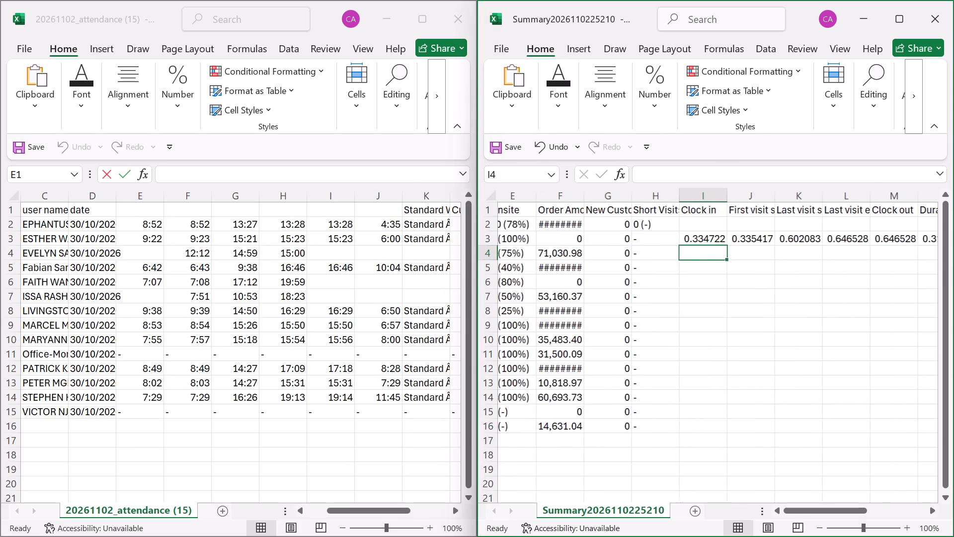
{"action": "scroll", "coordinate": [861, 406], "scroll_direction": "left", "scroll_amount": 2}
{"action": "left_click_drag", "start_coordinate": [614, 238], "coordinate": [687, 242]}
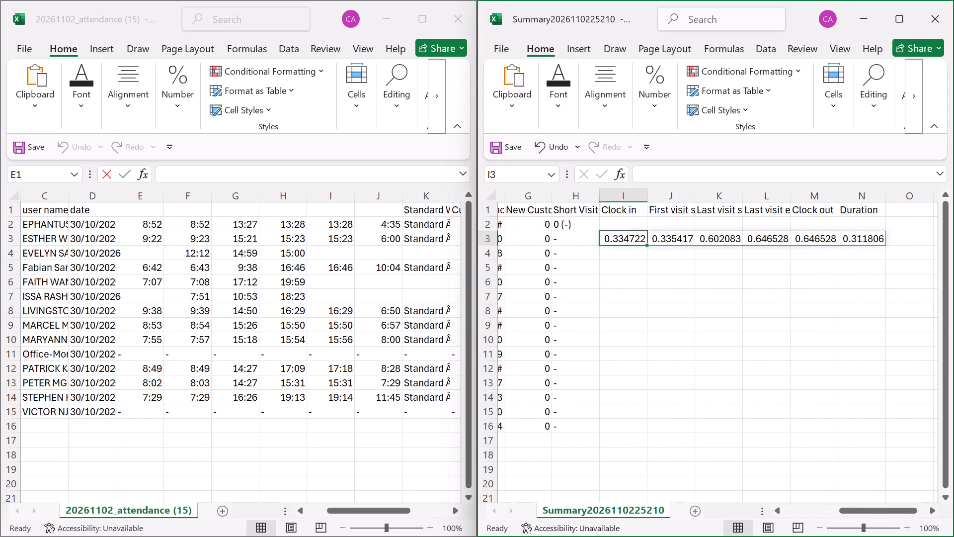
{"action": "left_click_drag", "start_coordinate": [687, 242], "coordinate": [851, 241]}
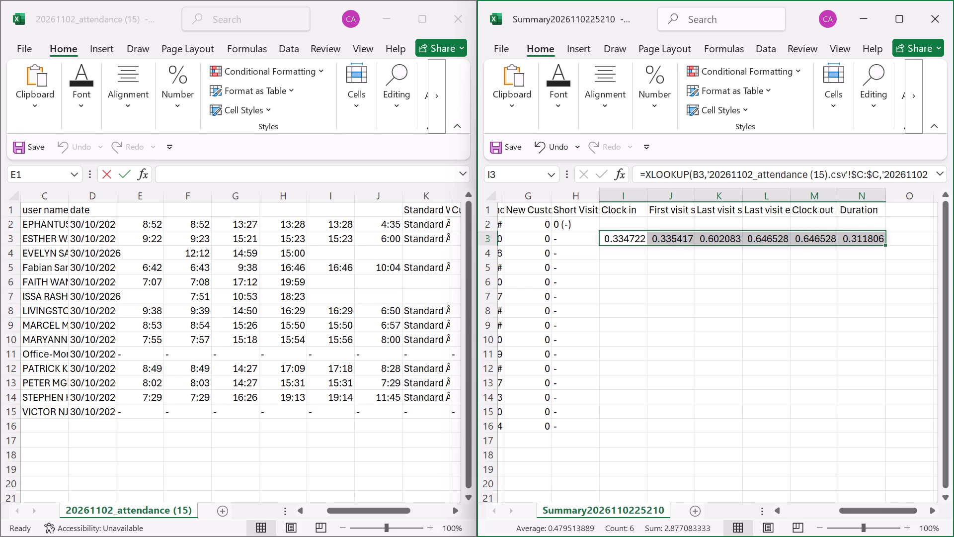
{"action": "left_click_drag", "start_coordinate": [885, 246], "coordinate": [861, 427]}
{"action": "scroll", "coordinate": [674, 414], "scroll_direction": "right", "scroll_amount": 1}
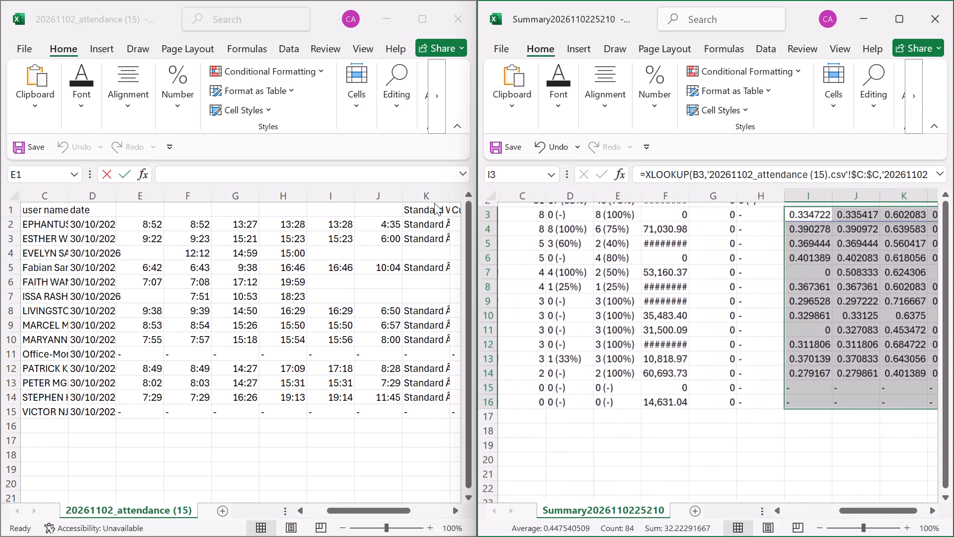
Close the 20261102_attendance (15) workbook without saving its changes.
{"action": "left_click", "coordinate": [466, 5]}
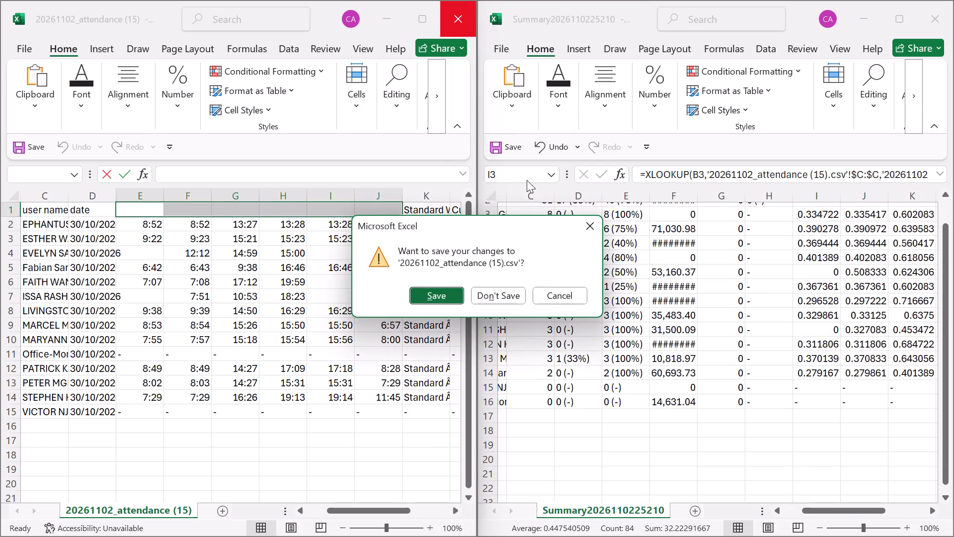
{"action": "left_click", "coordinate": [492, 298]}
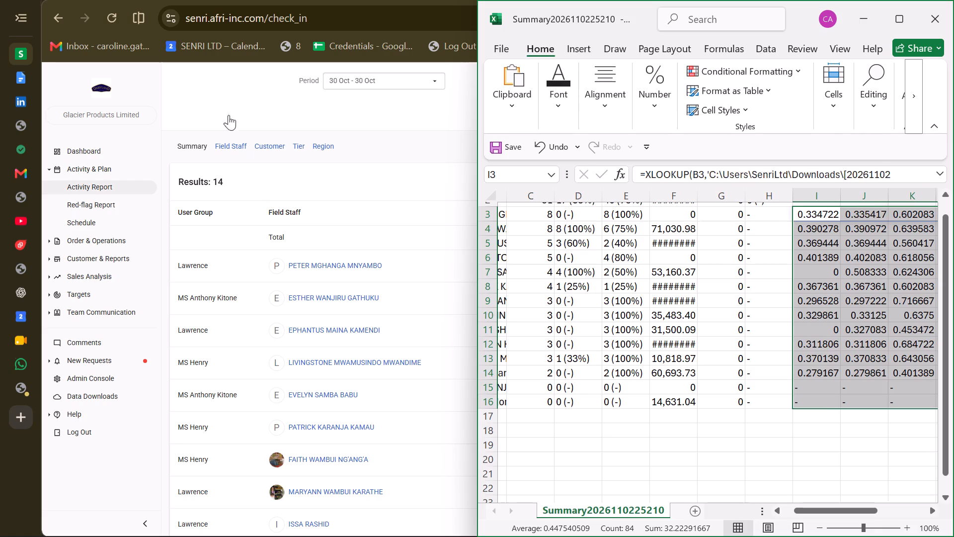
Switch to the browser's activity report and search it for the period 31 Oct - 31 Oct with the same groups.
{"action": "left_click", "coordinate": [225, 105]}
{"action": "left_click", "coordinate": [346, 76]}
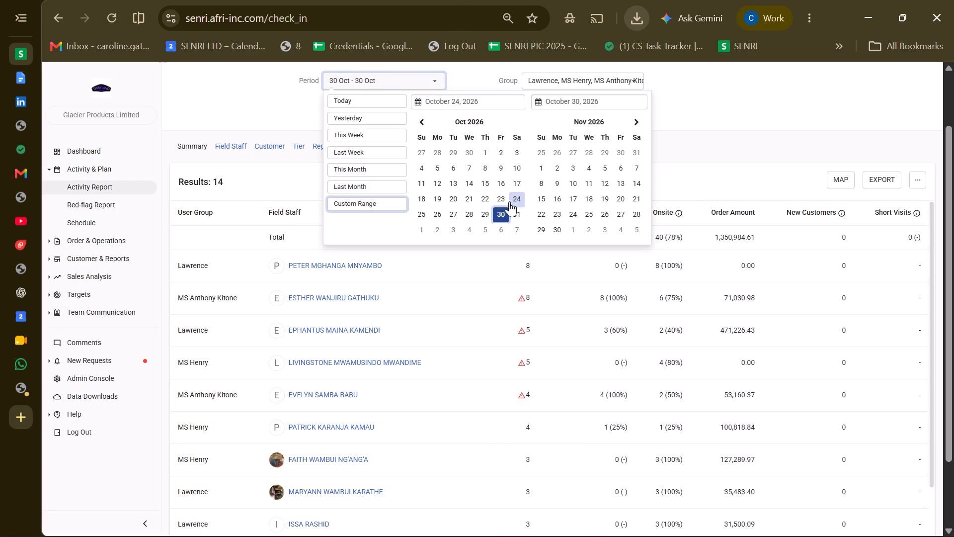
{"action": "left_click", "coordinate": [518, 214]}
{"action": "left_click", "coordinate": [522, 217]}
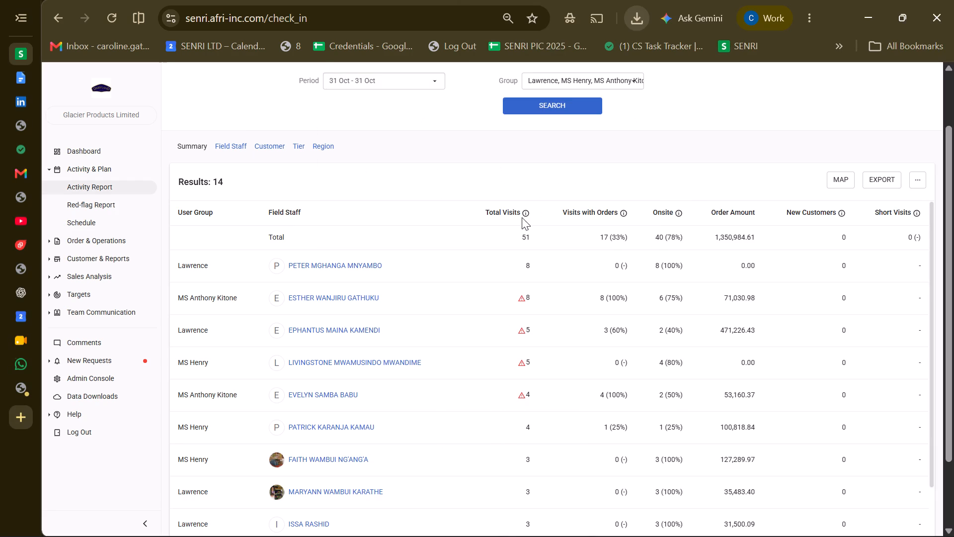
{"action": "left_click", "coordinate": [556, 103]}
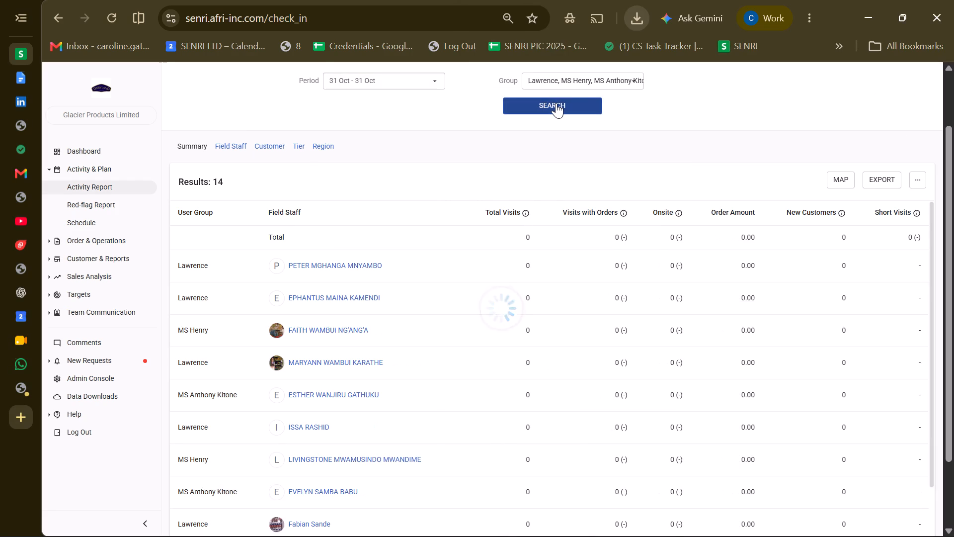
{"action": "left_click", "coordinate": [556, 103]}
{"action": "triple_click", "coordinate": [556, 103]}
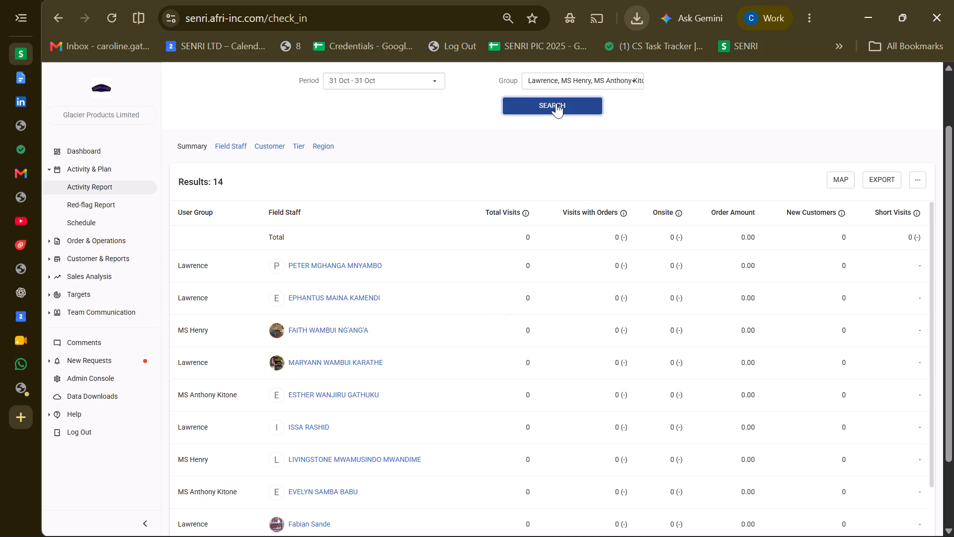
{"action": "left_click", "coordinate": [556, 103]}
{"action": "triple_click", "coordinate": [556, 103]}
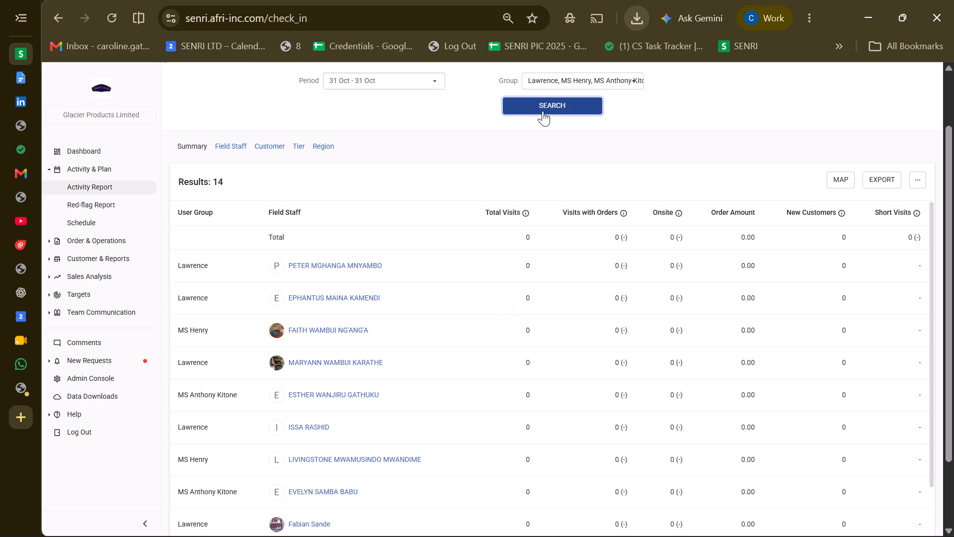
{"action": "double_click", "coordinate": [541, 111]}
Export the 31 Oct activity summary.
{"action": "left_click", "coordinate": [886, 188]}
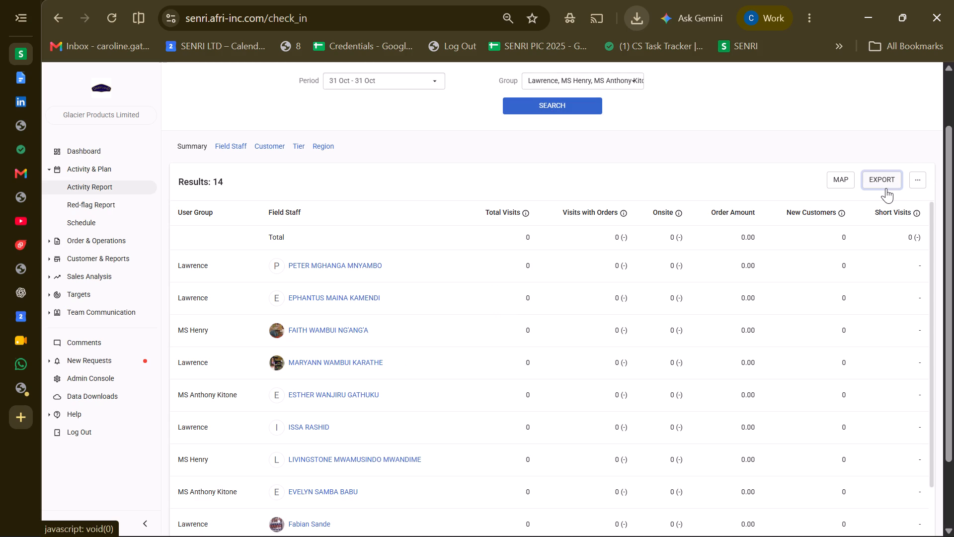
{"action": "scroll", "coordinate": [616, 284], "scroll_direction": "down", "scroll_amount": 2}
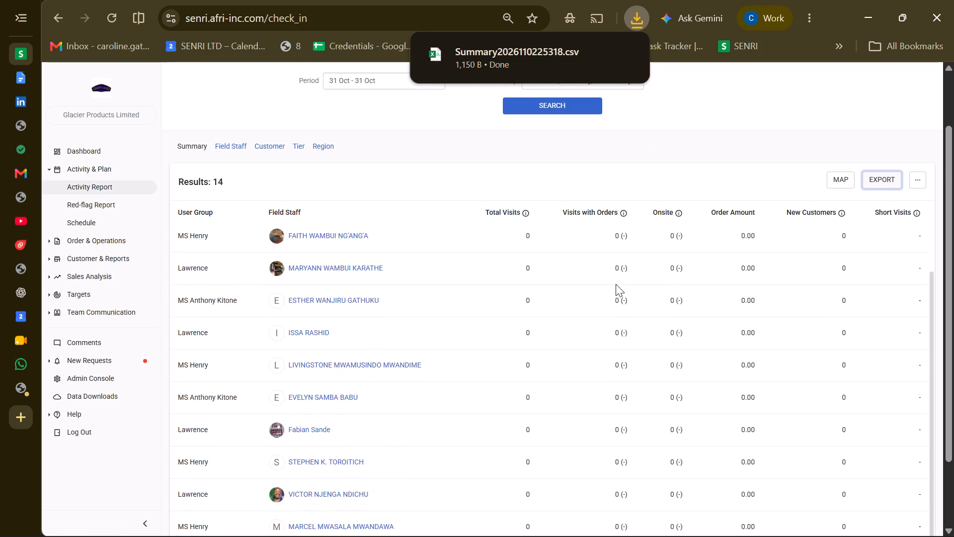
{"action": "scroll", "coordinate": [616, 284], "scroll_direction": "up", "scroll_amount": 3}
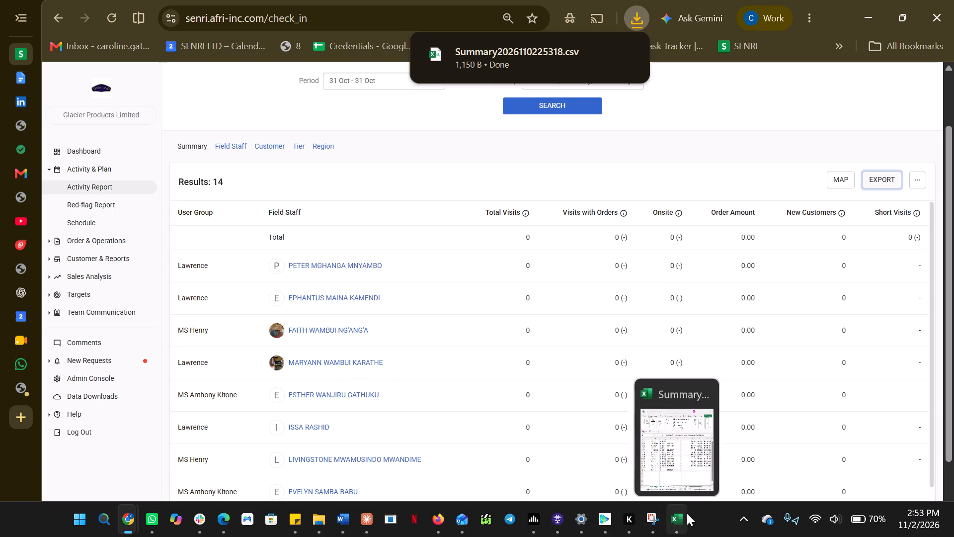
{"action": "left_click", "coordinate": [668, 446]}
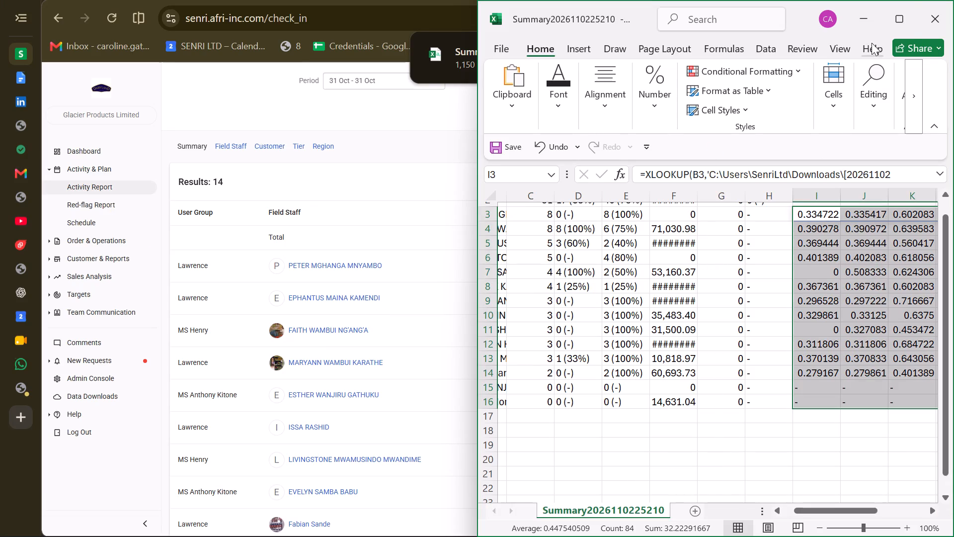
{"action": "left_click", "coordinate": [910, 19]}
{"action": "scroll", "coordinate": [599, 342], "scroll_direction": "up", "scroll_amount": 1}
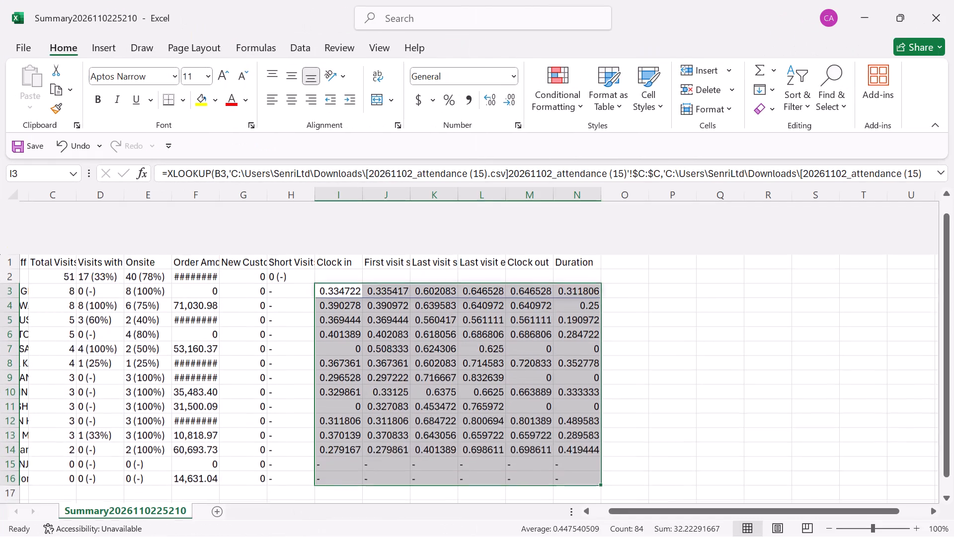
{"action": "left_click_drag", "start_coordinate": [339, 191], "coordinate": [532, 185]}
{"action": "left_click", "coordinate": [516, 127]}
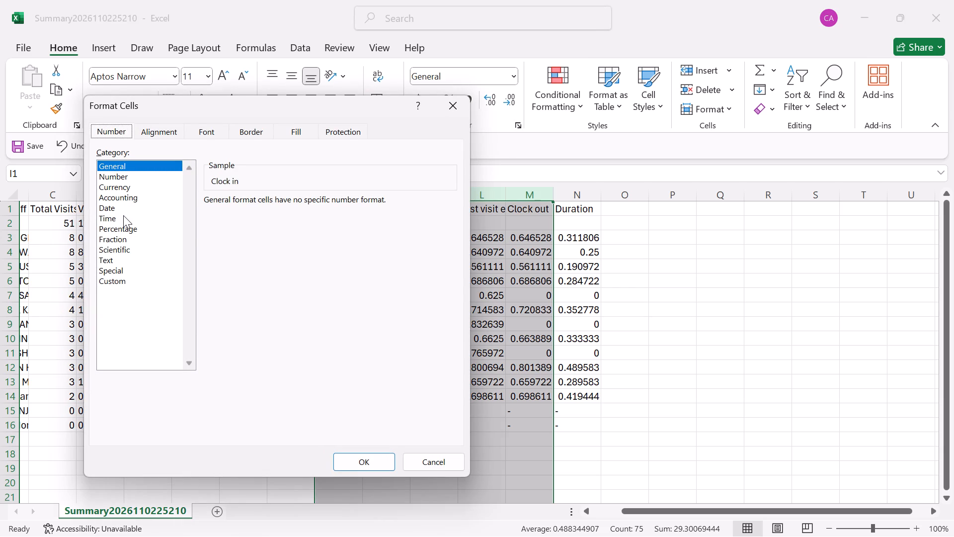
{"action": "left_click", "coordinate": [123, 215]}
{"action": "left_click", "coordinate": [224, 235]}
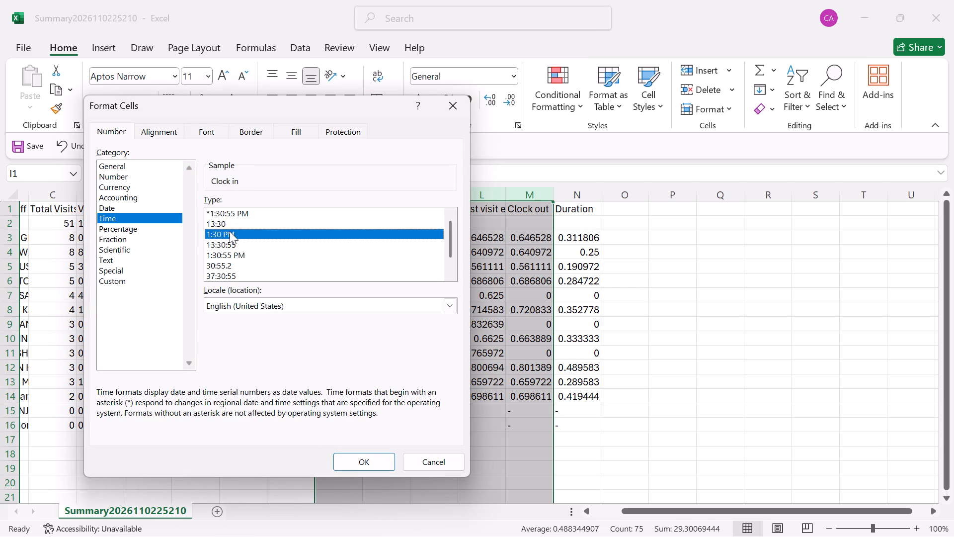
{"action": "left_click", "coordinate": [377, 468]}
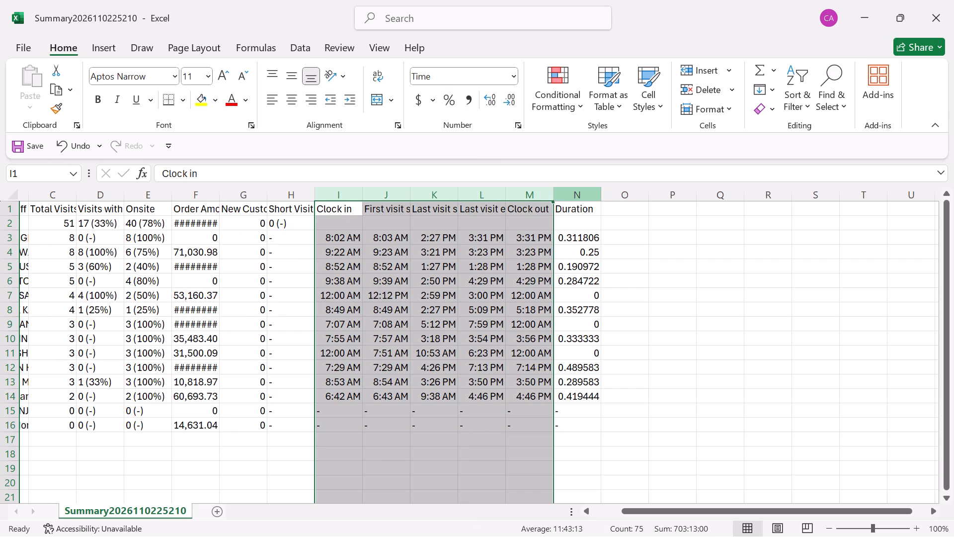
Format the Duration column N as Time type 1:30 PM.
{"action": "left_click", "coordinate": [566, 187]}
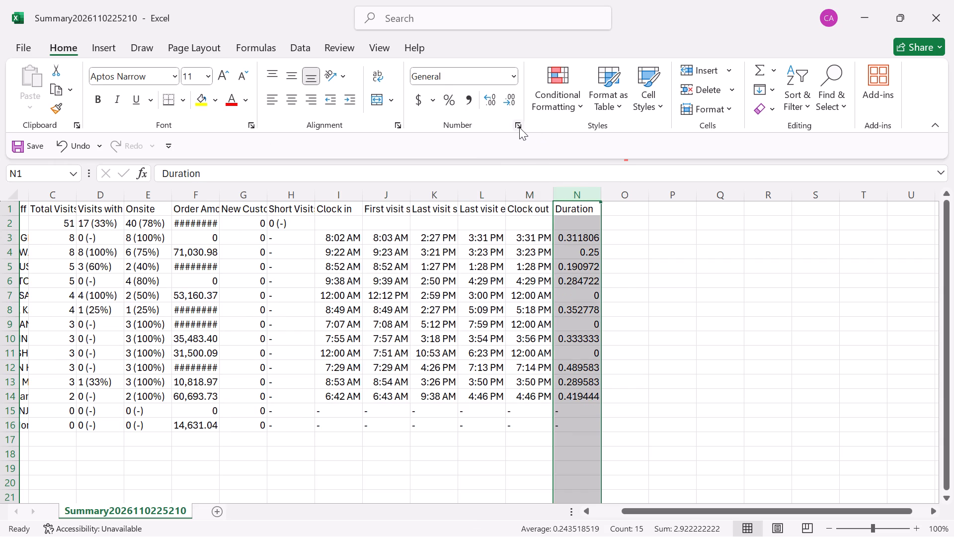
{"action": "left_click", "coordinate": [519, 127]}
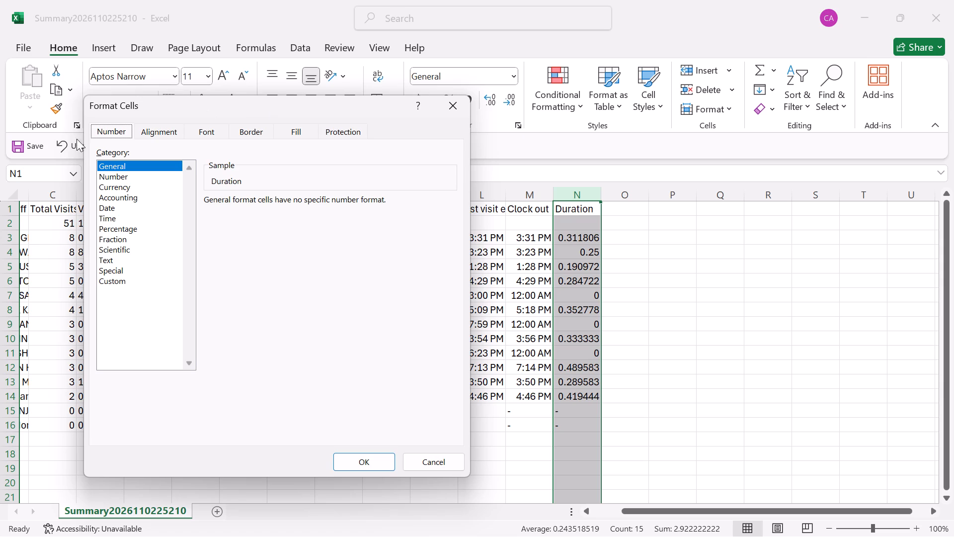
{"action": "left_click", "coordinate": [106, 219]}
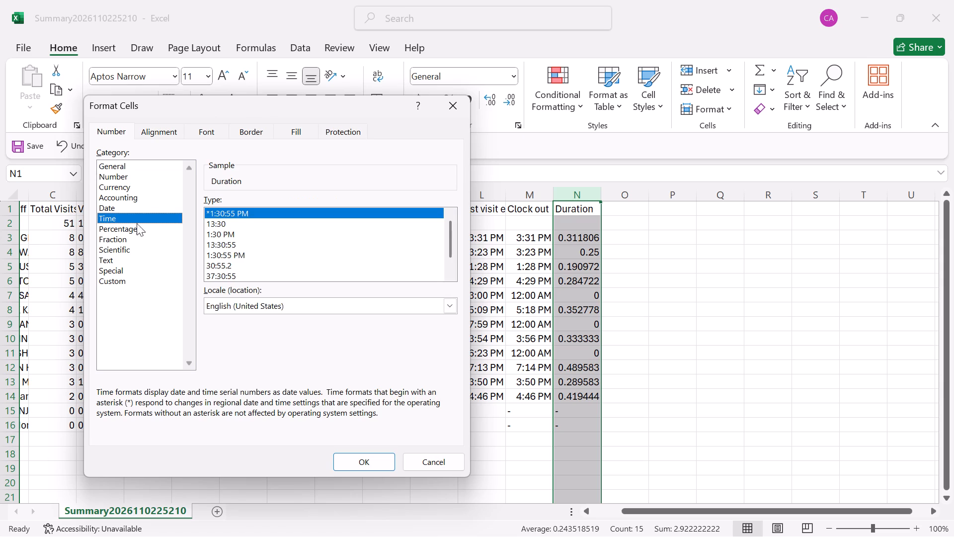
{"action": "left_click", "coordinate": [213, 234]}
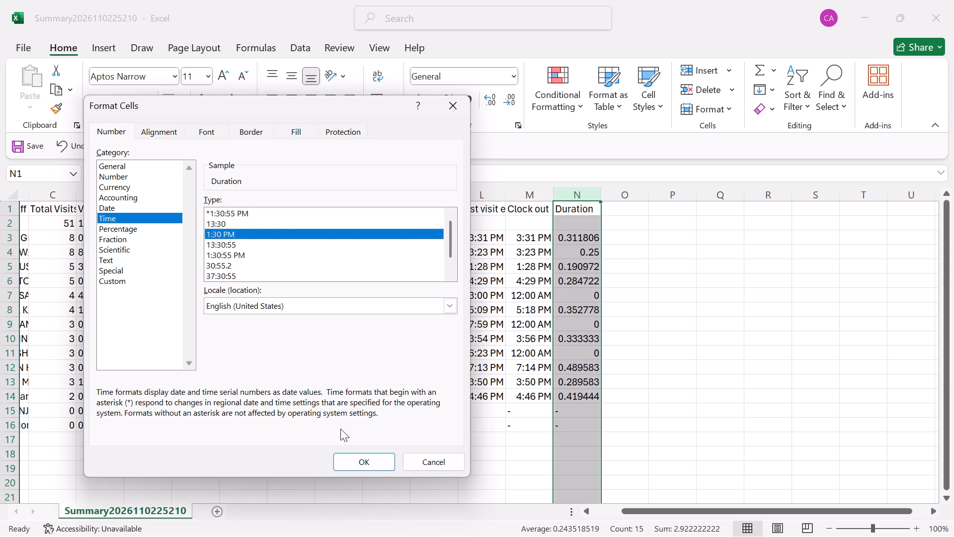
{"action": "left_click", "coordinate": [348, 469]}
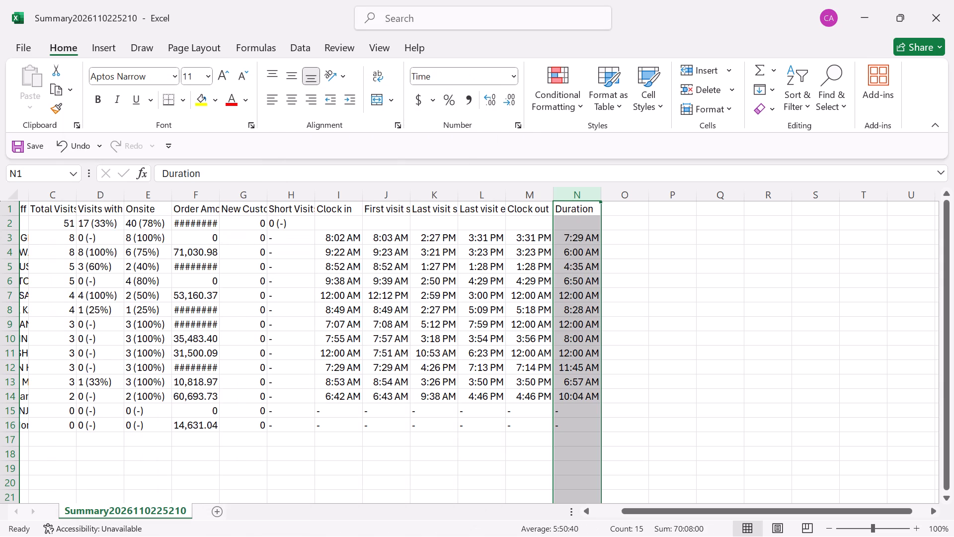
Set the Duration column's number format to Time type 13:30.
{"action": "scroll", "coordinate": [342, 415], "scroll_direction": "right", "scroll_amount": 1}
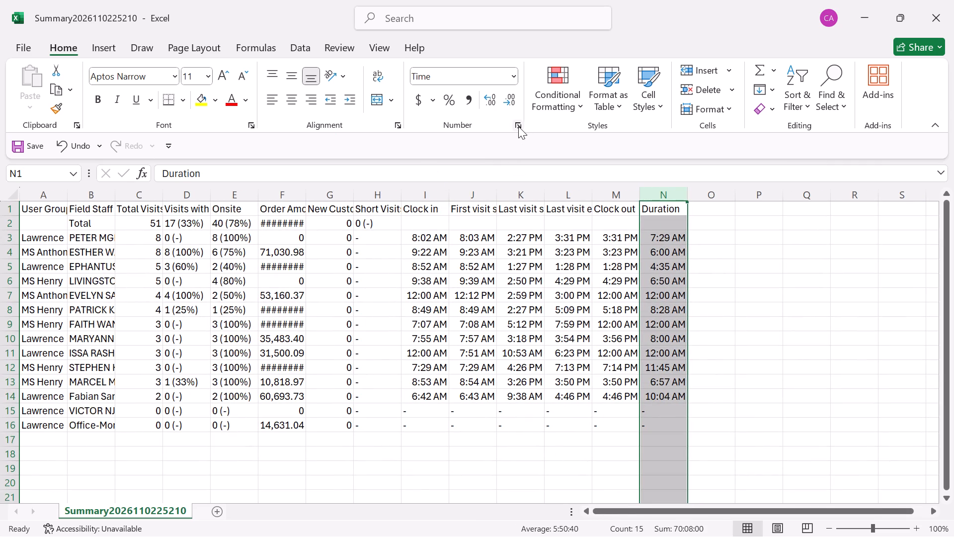
{"action": "left_click", "coordinate": [518, 126]}
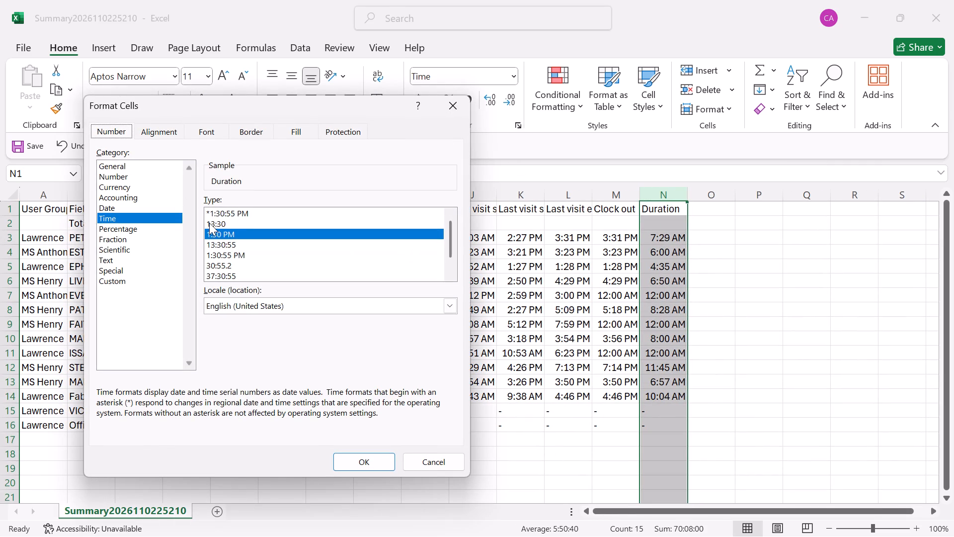
{"action": "left_click", "coordinate": [209, 223]}
{"action": "left_click", "coordinate": [376, 464]}
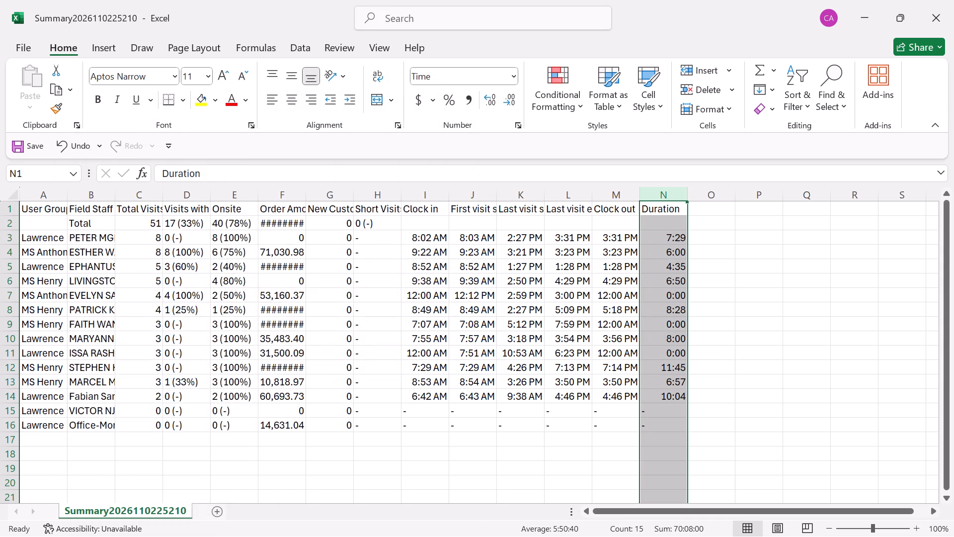
Replace the User Group header in A1 with the date 30/10/2026.
{"action": "left_click", "coordinate": [39, 213]}
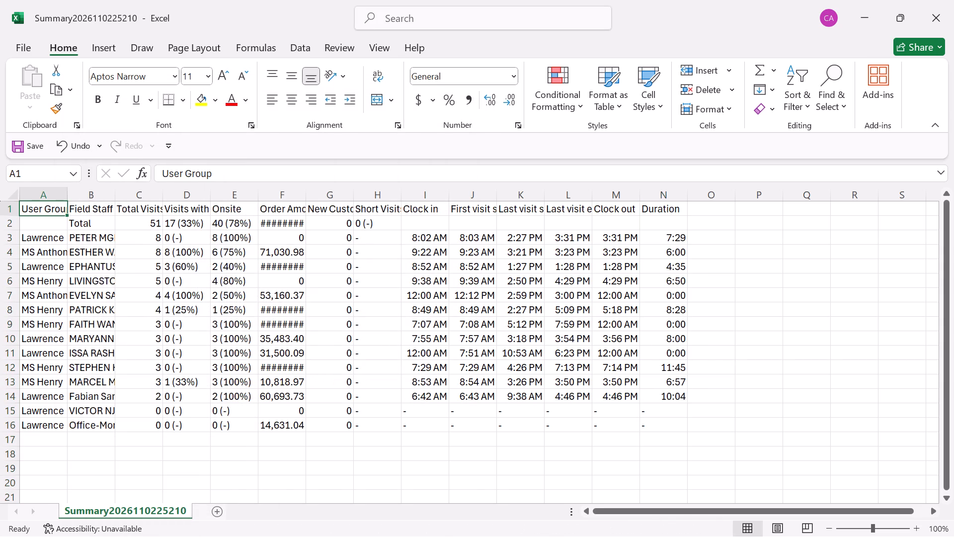
{"action": "type", "text": "31"}
{"action": "key", "text": "BackSpace"}
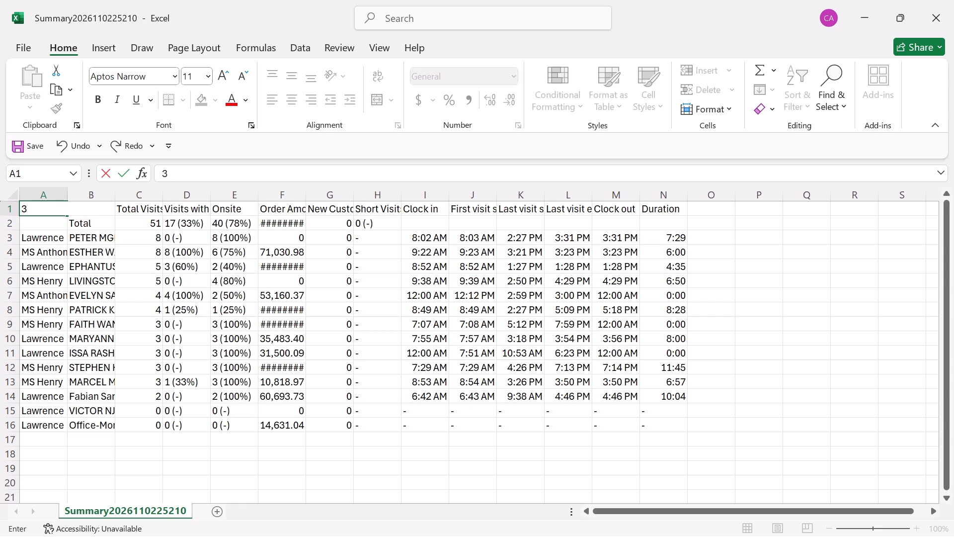
{"action": "key", "text": "0"}
{"action": "type", "text": "/10"}
{"action": "key", "text": "slash"}
{"action": "type", "text": "2026"}
{"action": "key", "text": "Return"}
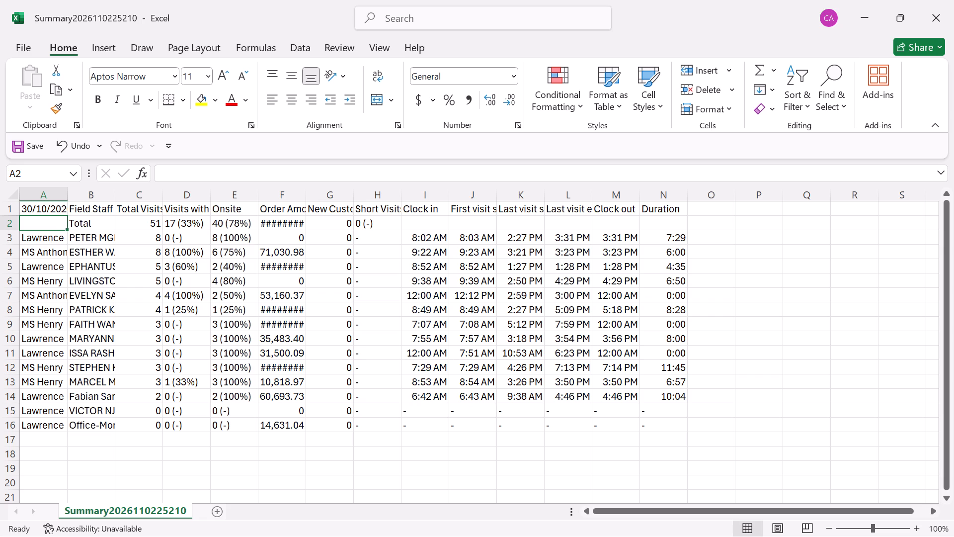
Make the header and Total rows, 1 and 2, bold with a red font.
{"action": "left_click_drag", "start_coordinate": [8, 204], "coordinate": [1, 229]}
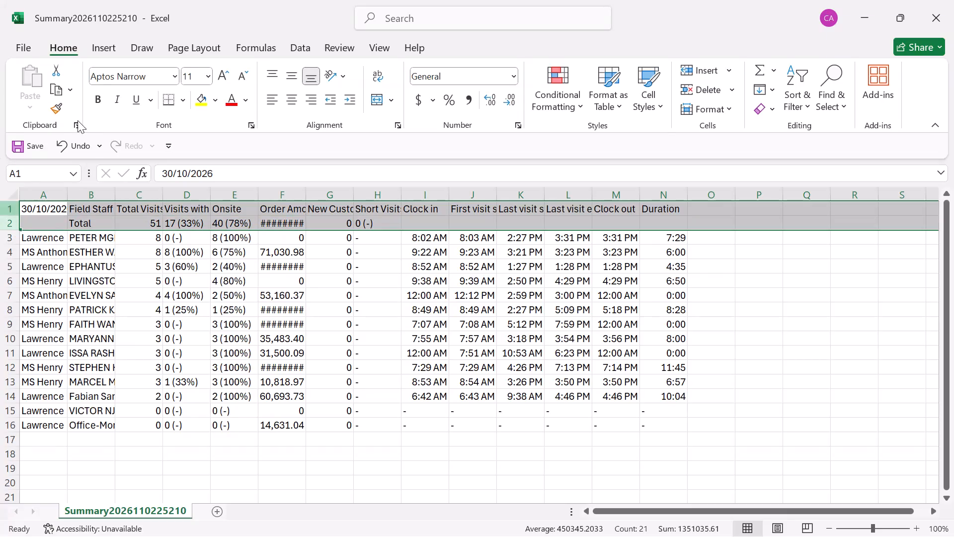
{"action": "left_click", "coordinate": [99, 104]}
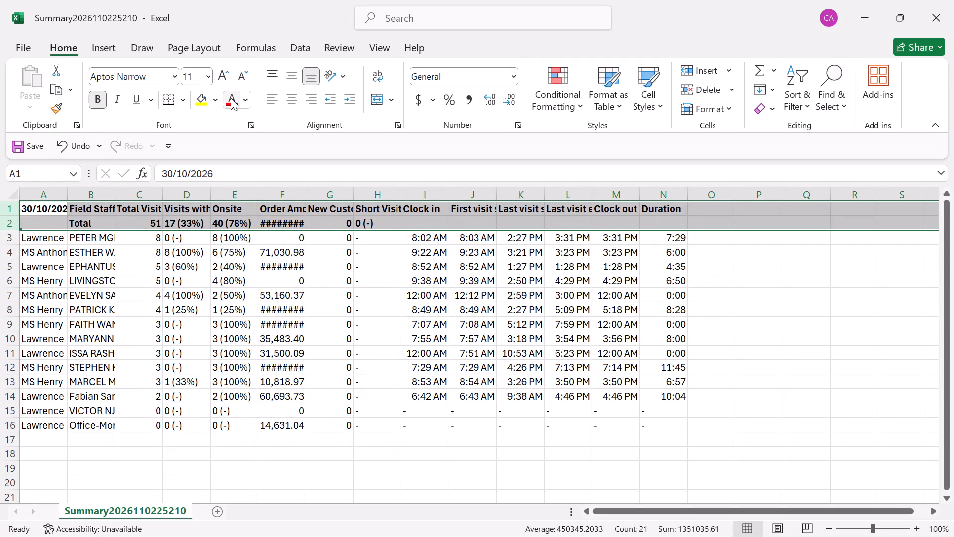
{"action": "left_click", "coordinate": [231, 98]}
Apply all borders to the whole summary table, A1:N16.
{"action": "left_click", "coordinate": [165, 296]}
{"action": "key", "text": "ctrl+a"}
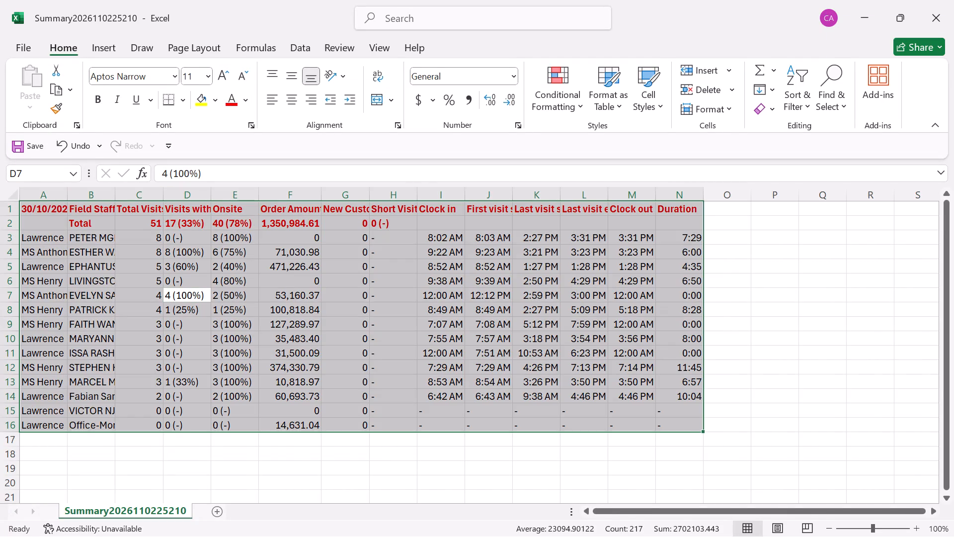
{"action": "left_click", "coordinate": [183, 97]}
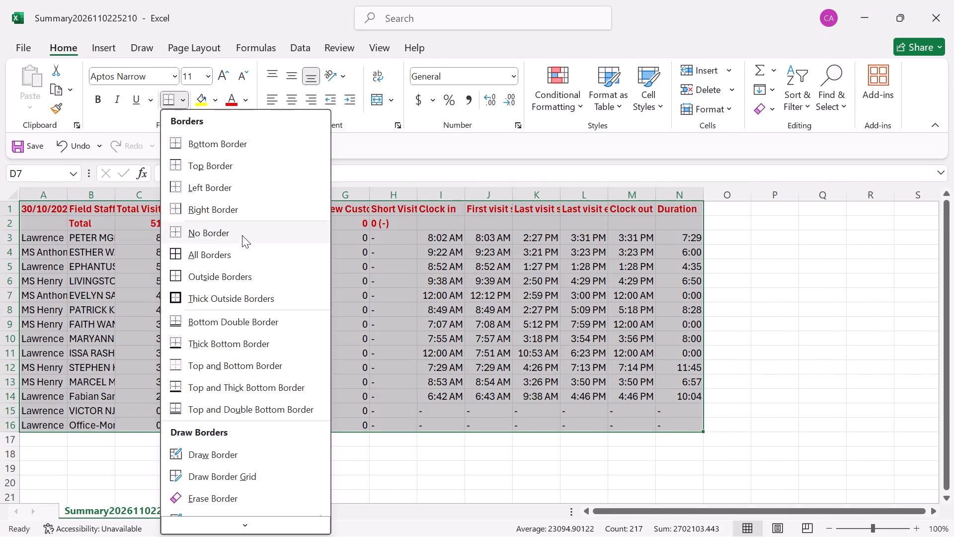
{"action": "left_click", "coordinate": [218, 259]}
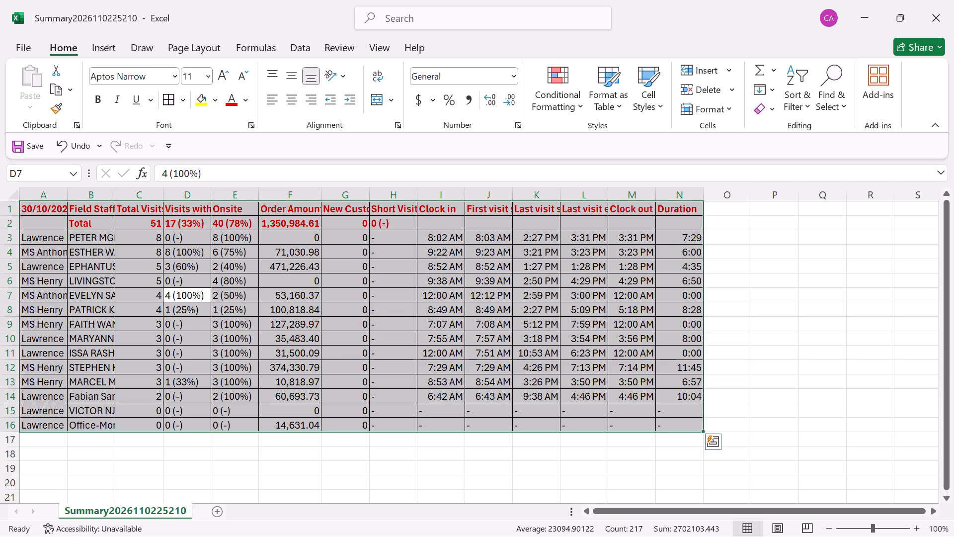
Autofit the width of every column in the summary sheet.
{"action": "left_click_drag", "start_coordinate": [3, 194], "coordinate": [66, 196]}
{"action": "double_click", "coordinate": [66, 196]}
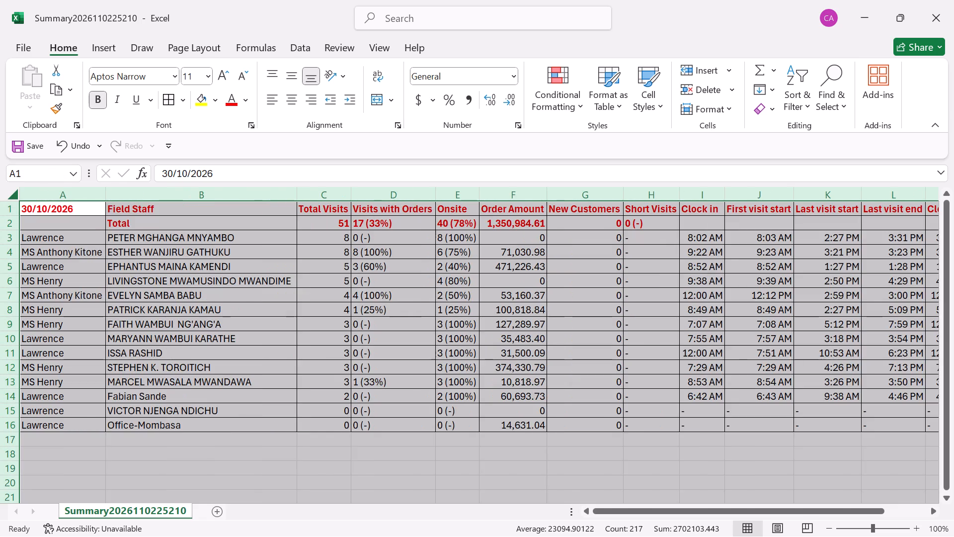
Cut the whole formatted 30/10/2026 summary table.
{"action": "left_click", "coordinate": [118, 304]}
{"action": "key", "text": "ctrl+a"}
{"action": "key", "text": "ctrl+x"}
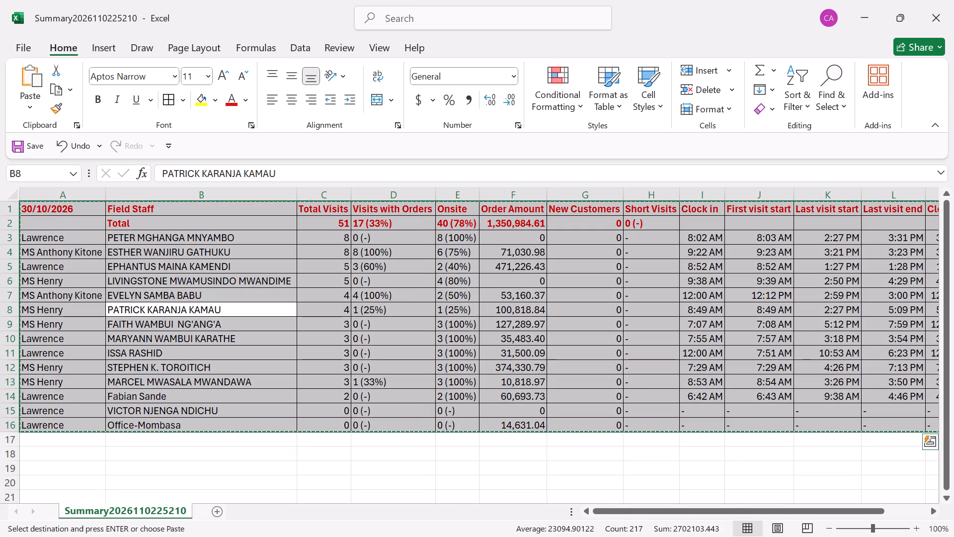
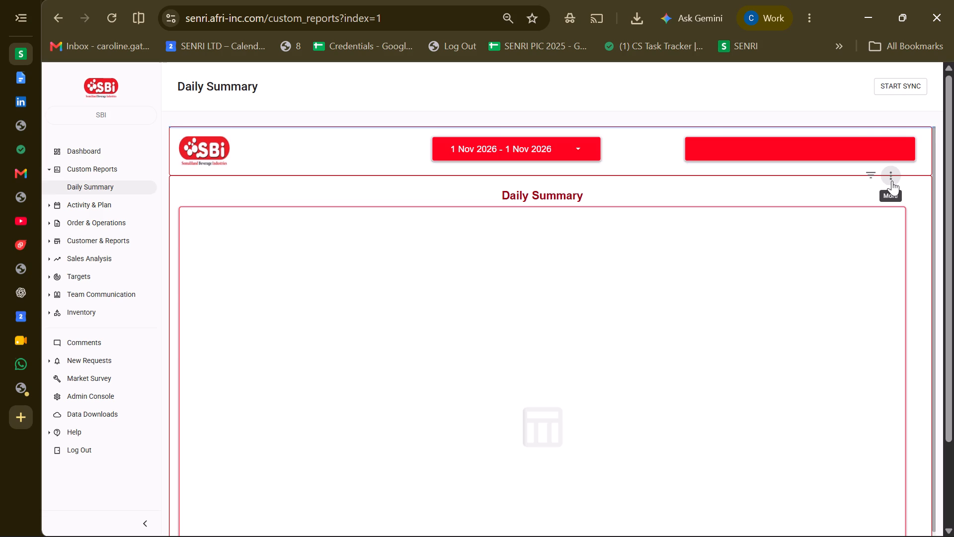
Export the 1 Nov 2026 Daily Summary table as CSV (Excel) and open the downloaded file.
{"action": "left_click", "coordinate": [892, 179]}
{"action": "left_click", "coordinate": [892, 179]}
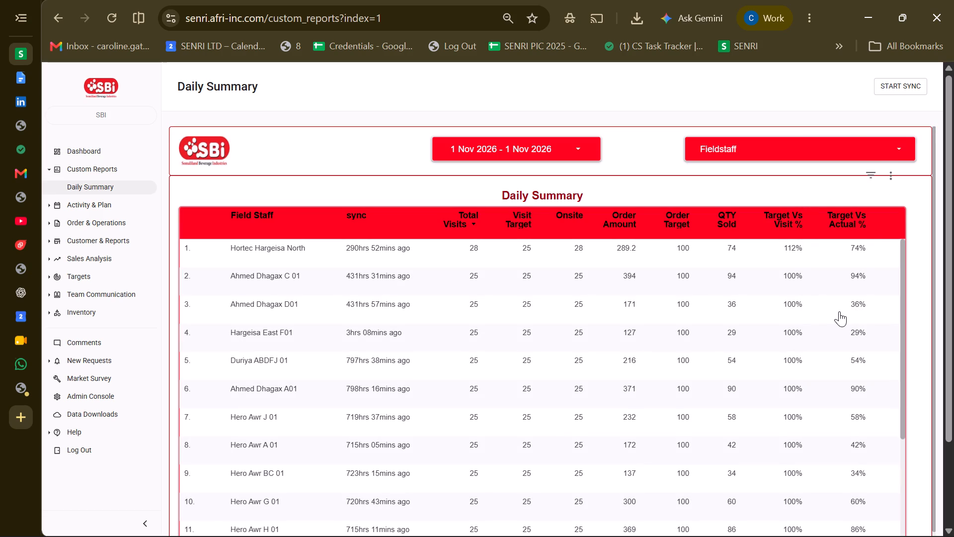
{"action": "left_click", "coordinate": [891, 182]}
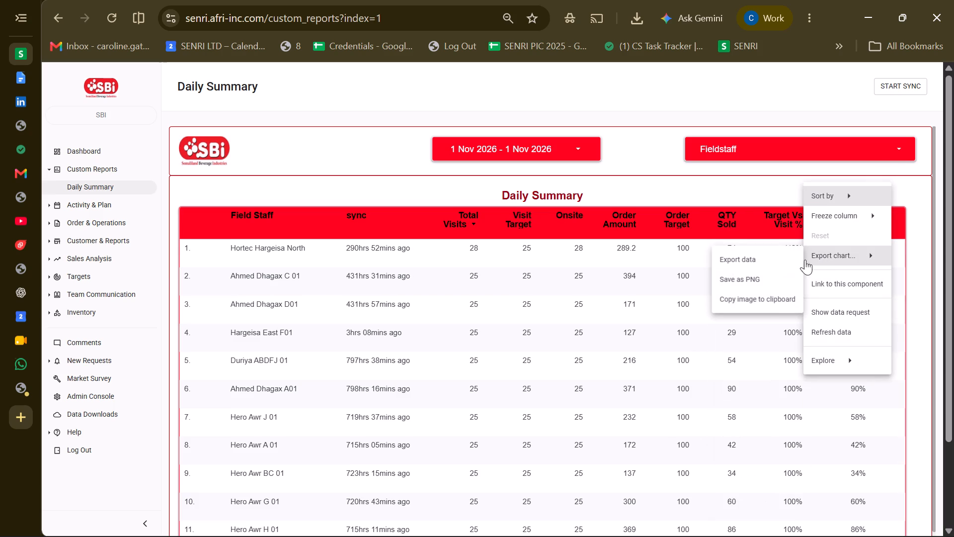
{"action": "left_click", "coordinate": [746, 258]}
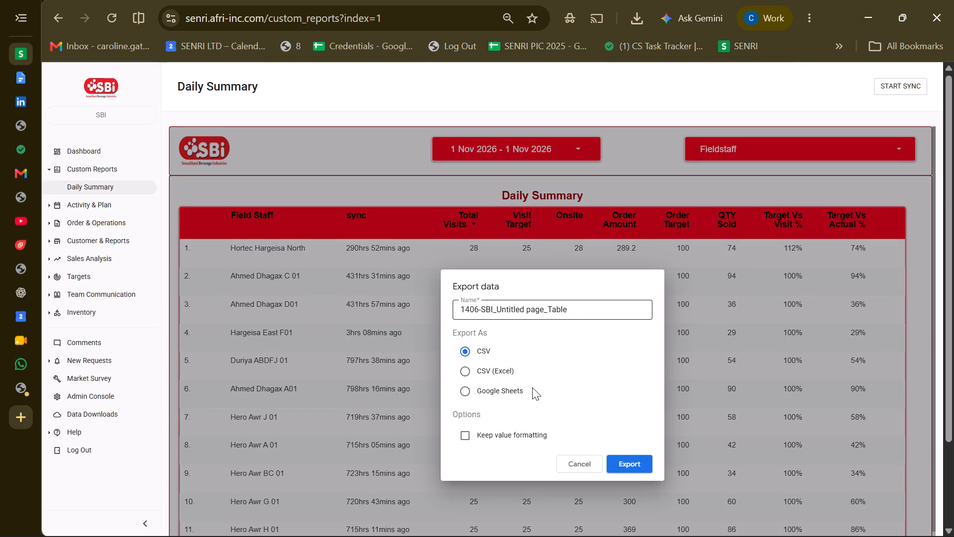
{"action": "left_click", "coordinate": [504, 370]}
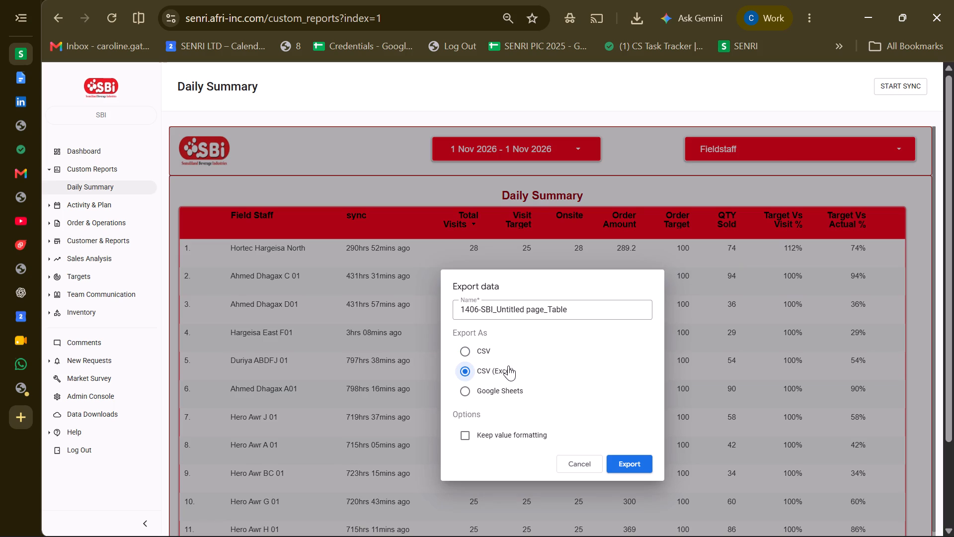
{"action": "left_click", "coordinate": [630, 465]}
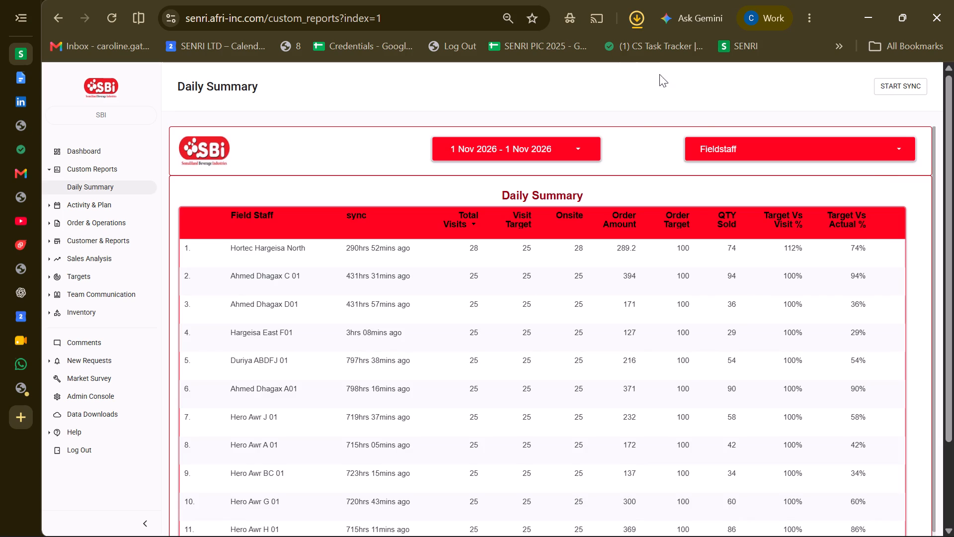
{"action": "left_click", "coordinate": [497, 63]}
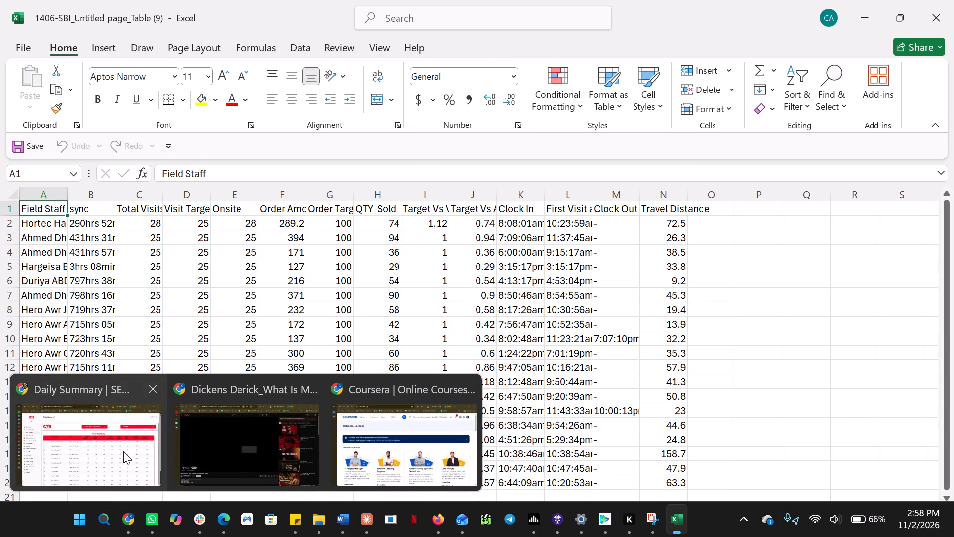
Switch back to the SENRI site in Chrome, open the Activity Report and run it for yesterday, 01 Nov.
{"action": "left_click", "coordinate": [123, 451]}
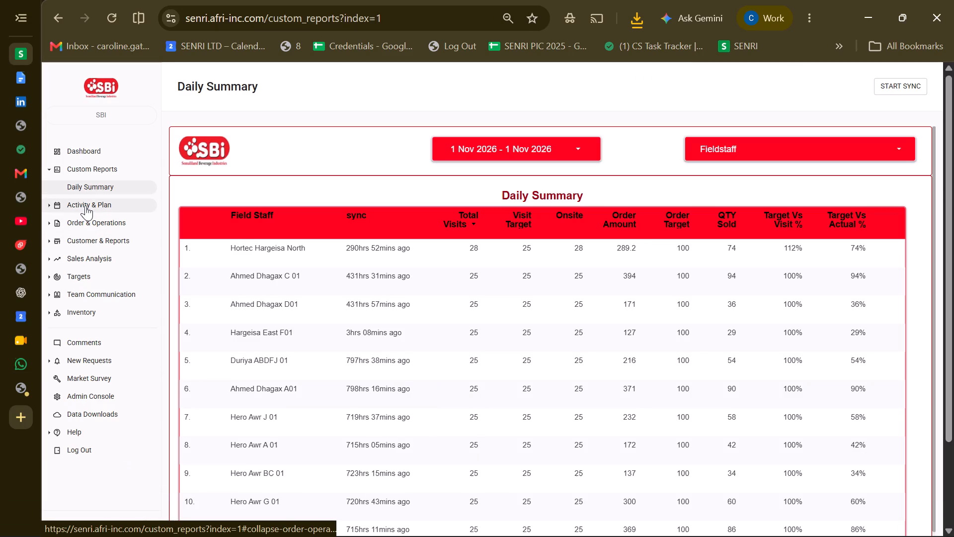
{"action": "left_click", "coordinate": [78, 247]}
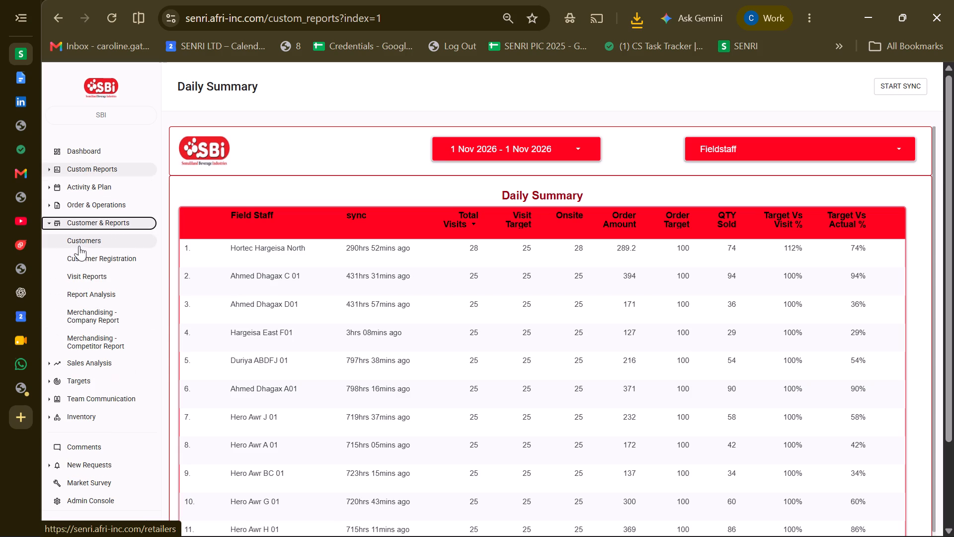
{"action": "left_click", "coordinate": [85, 192]}
{"action": "left_click", "coordinate": [87, 209]}
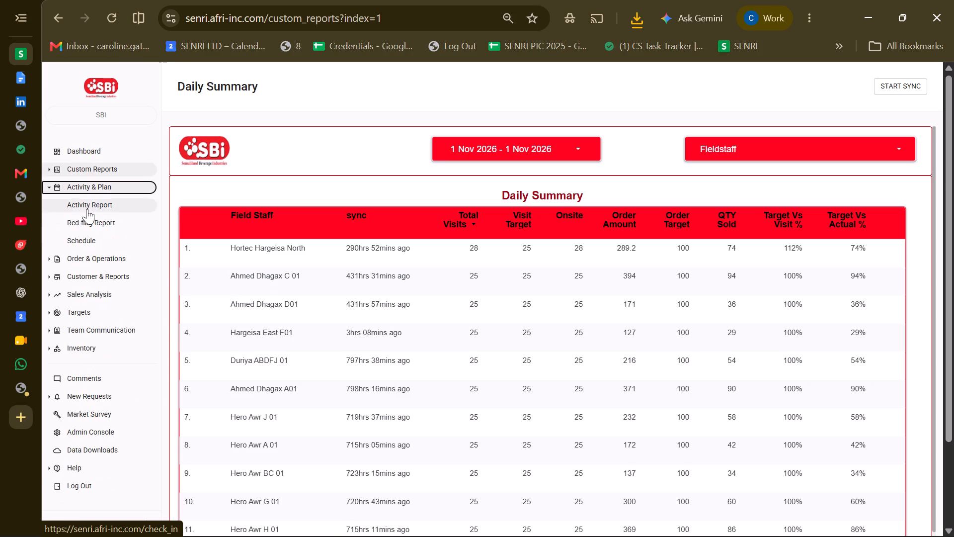
{"action": "scroll", "coordinate": [422, 259], "scroll_direction": "up", "scroll_amount": 2}
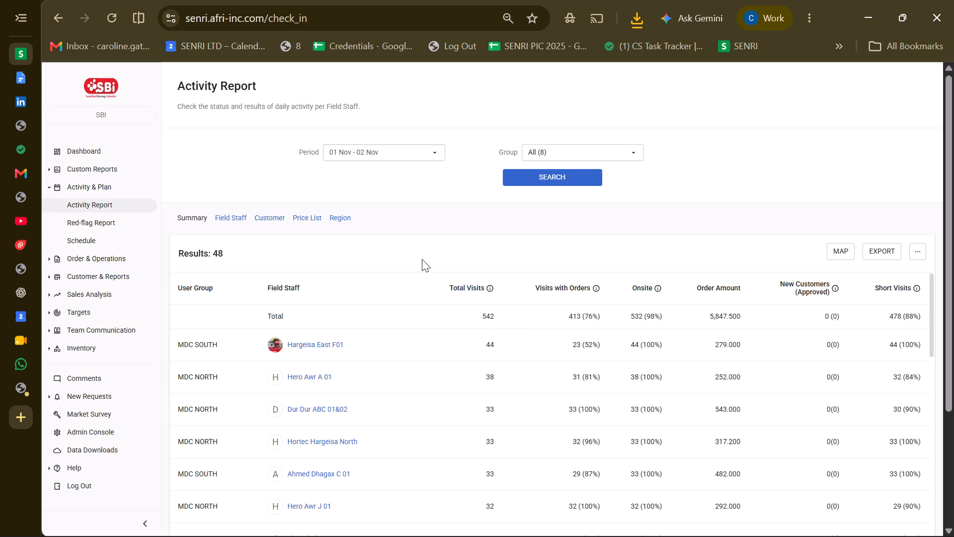
{"action": "left_click", "coordinate": [399, 160]}
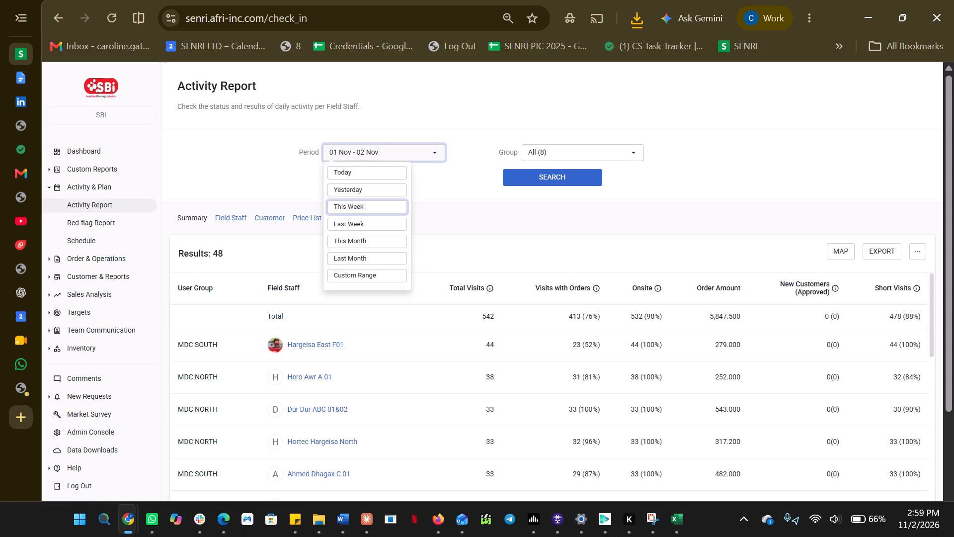
{"action": "left_click", "coordinate": [361, 190]}
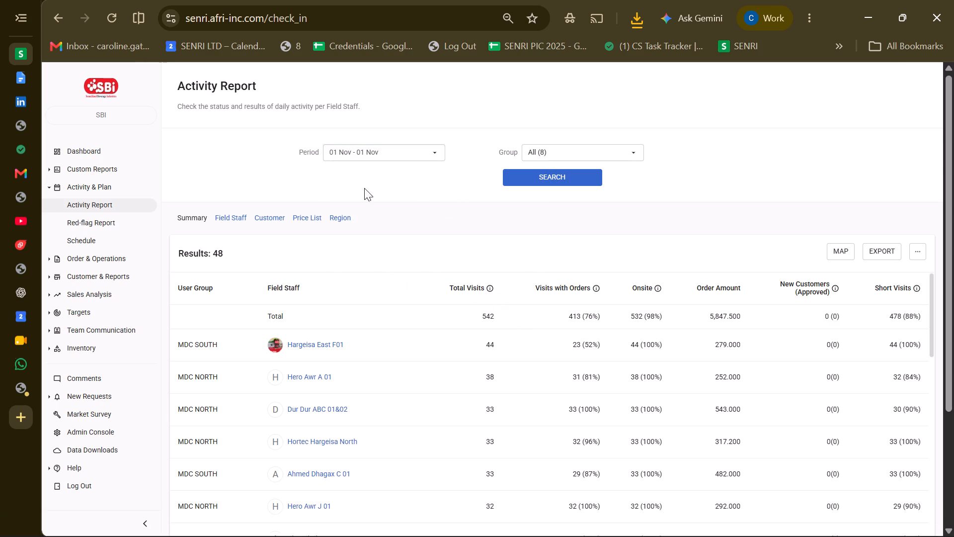
{"action": "left_click", "coordinate": [546, 180]}
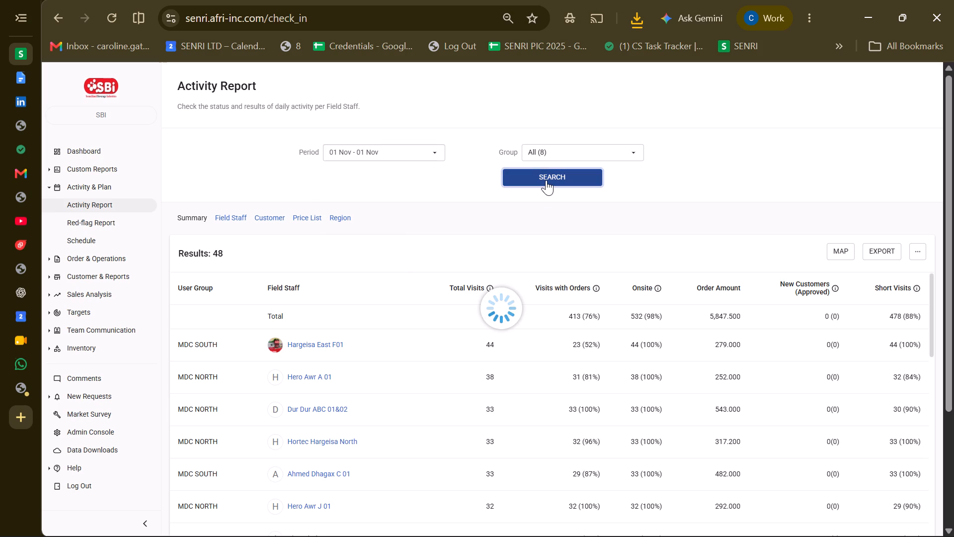
{"action": "triple_click", "coordinate": [546, 180]}
{"action": "left_click", "coordinate": [546, 180]}
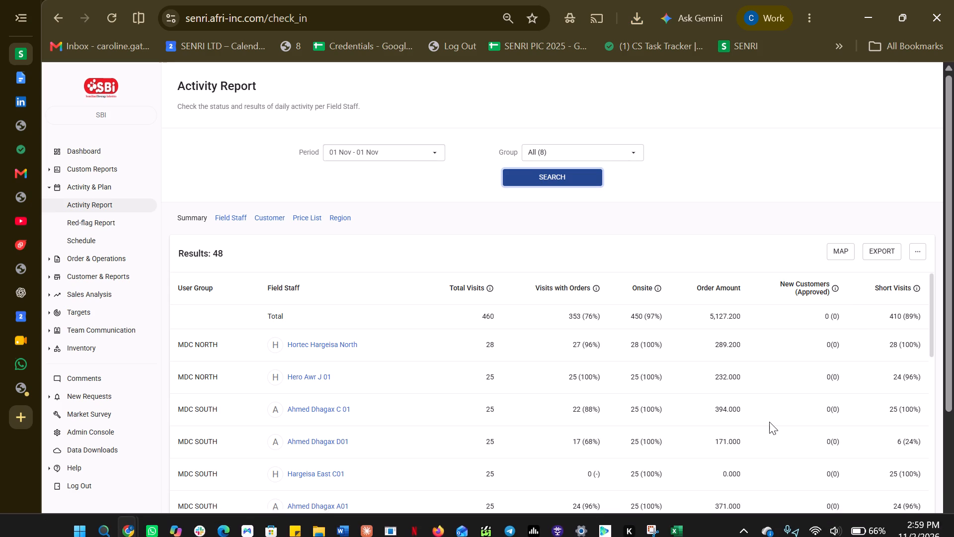
Export the Activity Report summary for 01 Nov.
{"action": "left_click", "coordinate": [880, 254]}
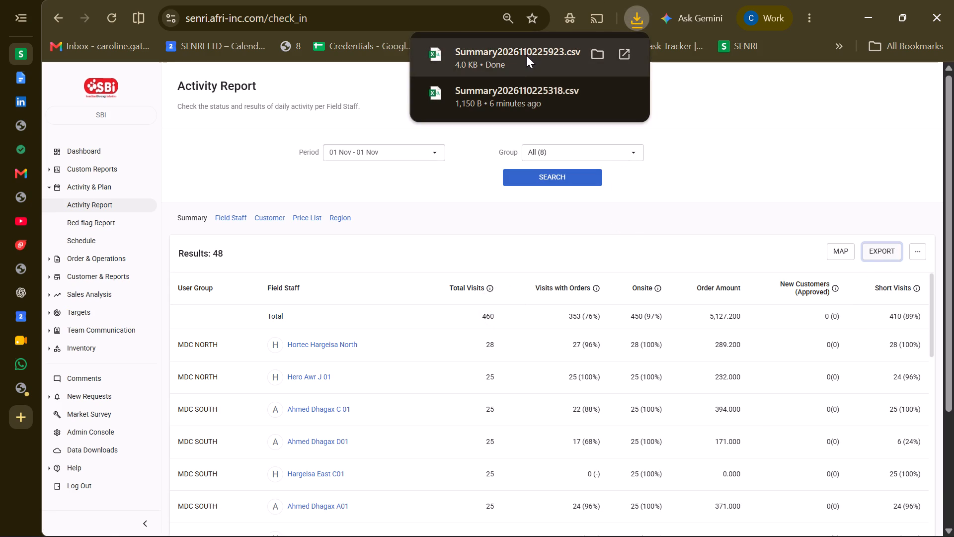
Export the 01 Nov attendance from the Activity Report and open the downloaded attendance file in Excel.
{"action": "left_click", "coordinate": [910, 253]}
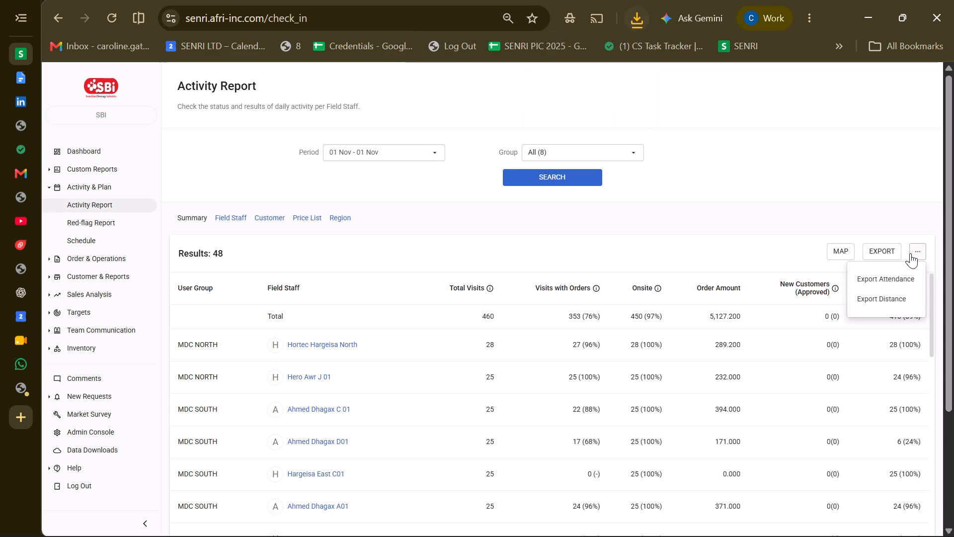
{"action": "left_click", "coordinate": [886, 278]}
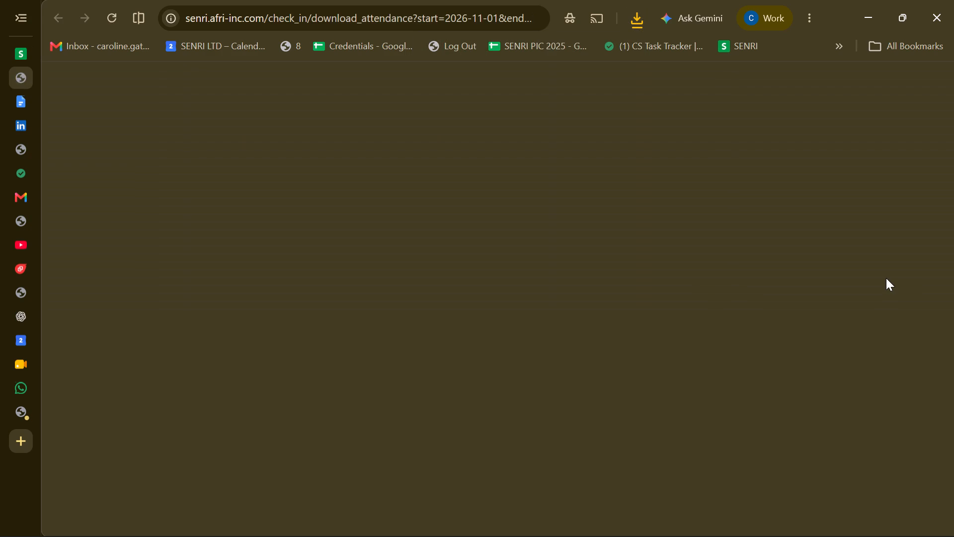
{"action": "left_click", "coordinate": [631, 22]}
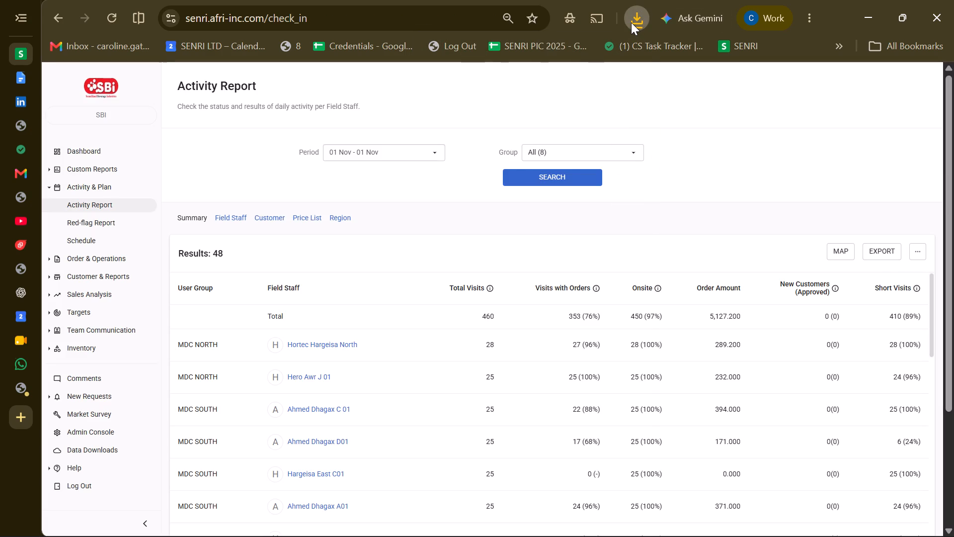
{"action": "left_click", "coordinate": [506, 79]}
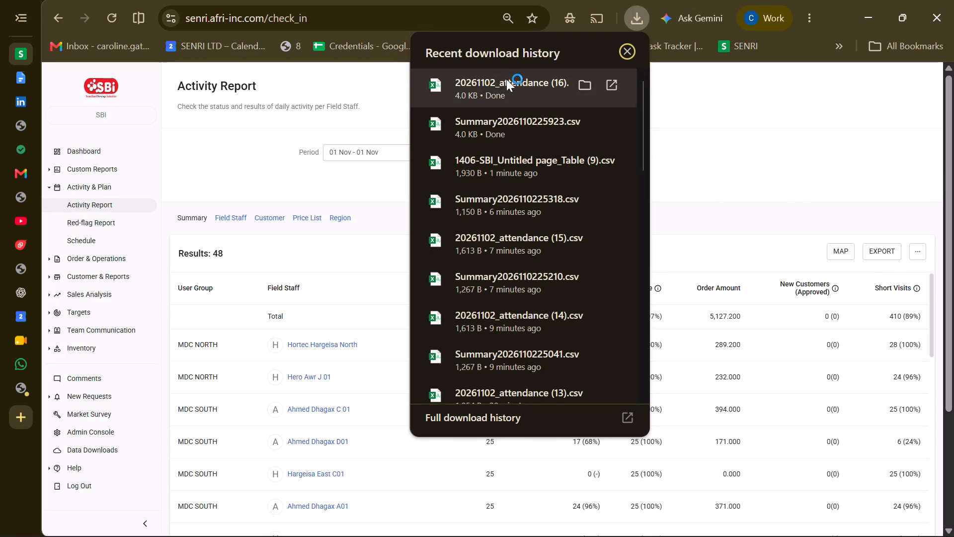
Arrange the attendance workbook and the daily summary workbook side by side.
{"action": "left_click", "coordinate": [749, 222]}
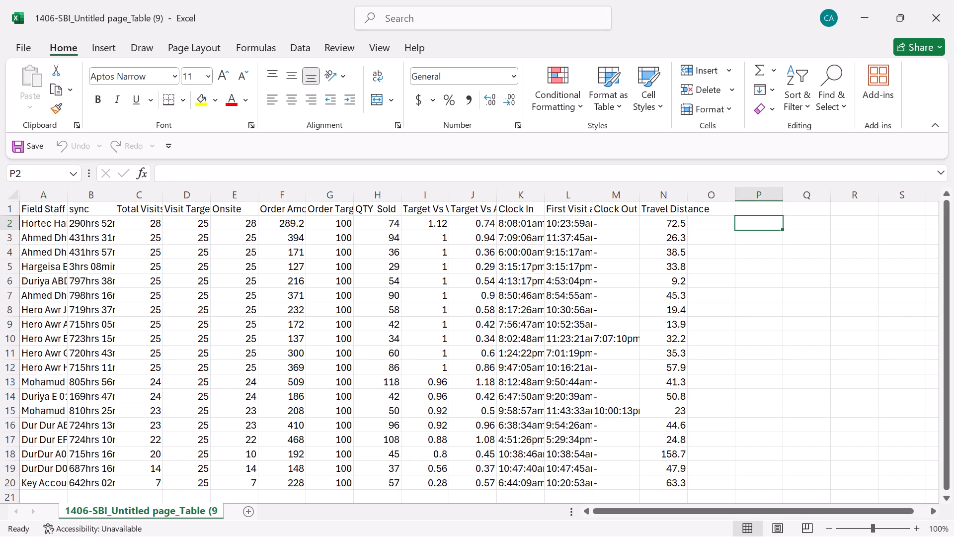
{"action": "left_click", "coordinate": [722, 210]}
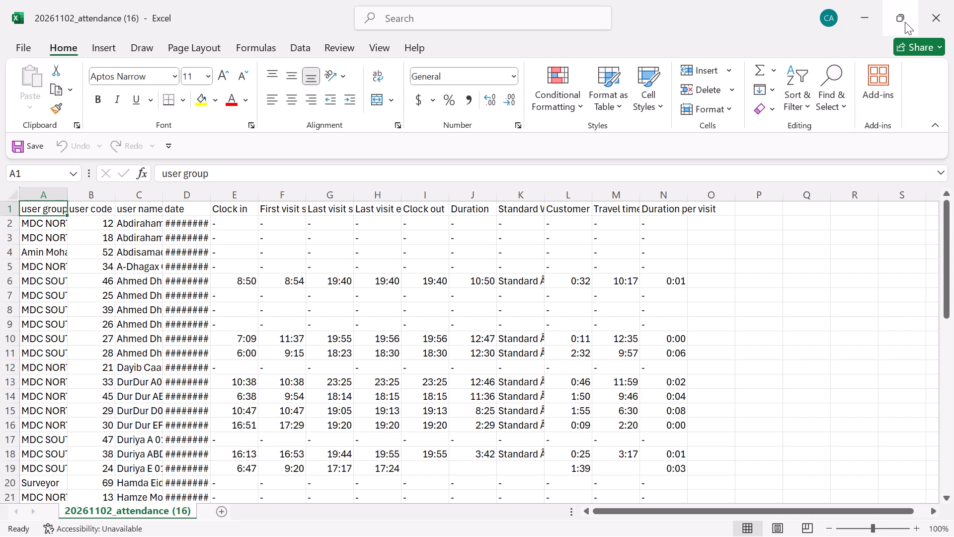
{"action": "left_click", "coordinate": [827, 57]}
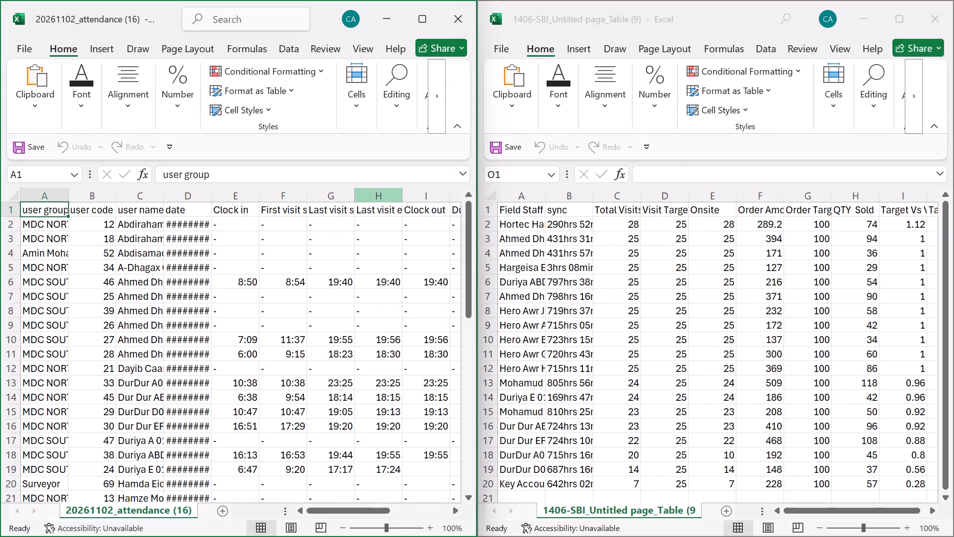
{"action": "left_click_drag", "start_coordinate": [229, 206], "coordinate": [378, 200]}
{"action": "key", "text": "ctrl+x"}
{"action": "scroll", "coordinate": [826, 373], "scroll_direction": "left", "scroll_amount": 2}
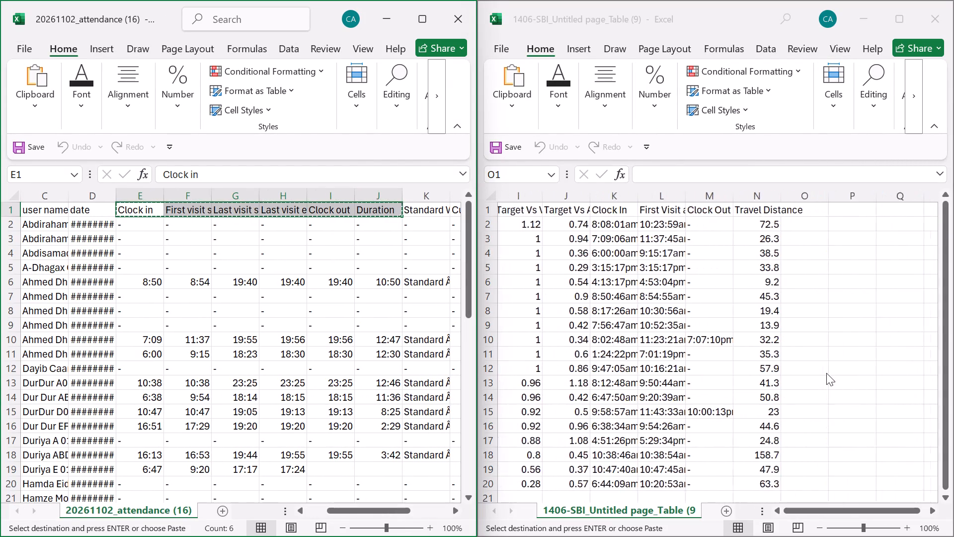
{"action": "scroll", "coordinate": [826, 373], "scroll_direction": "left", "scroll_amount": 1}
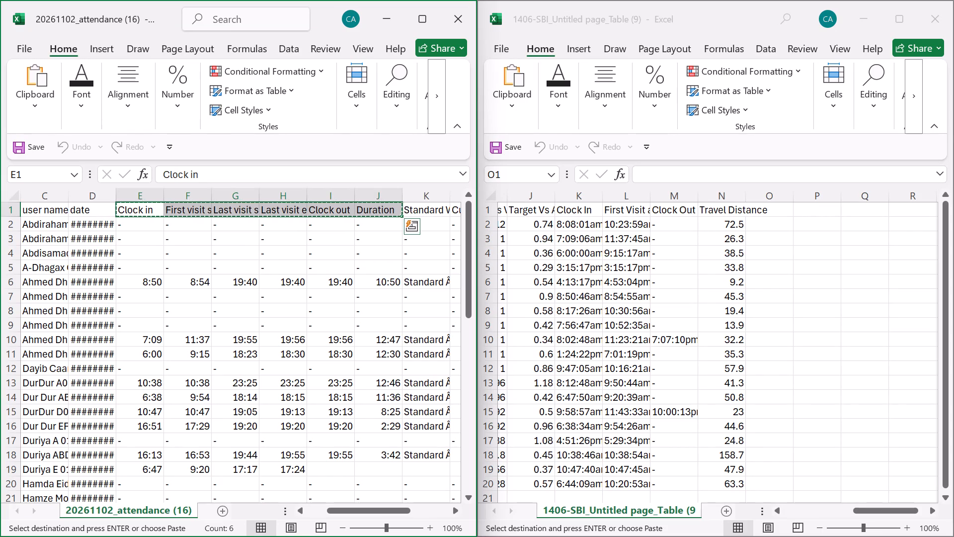
Clear the Clock out time in cell I6 of the attendance sheet.
{"action": "left_click", "coordinate": [349, 286]}
{"action": "triple_click", "coordinate": [261, 177]}
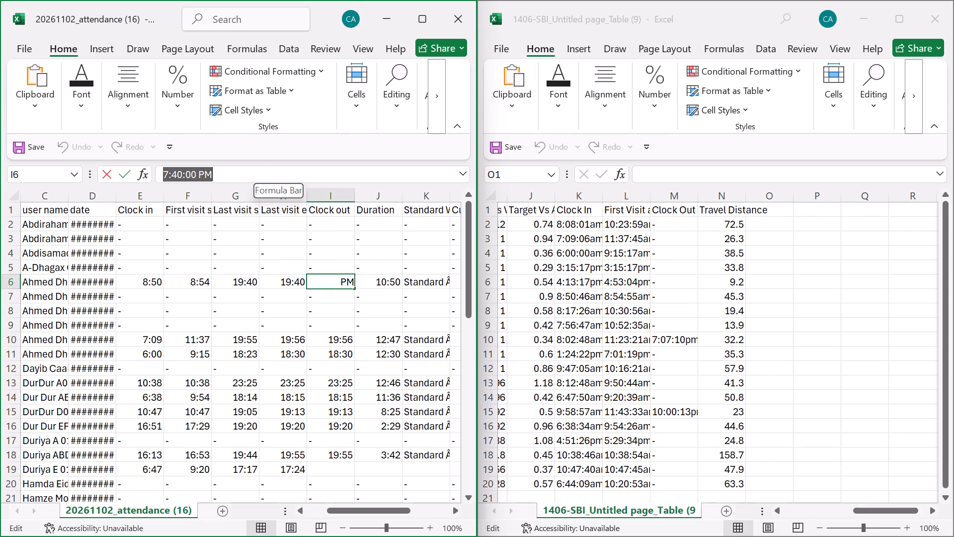
{"action": "key", "text": "BackSpace"}
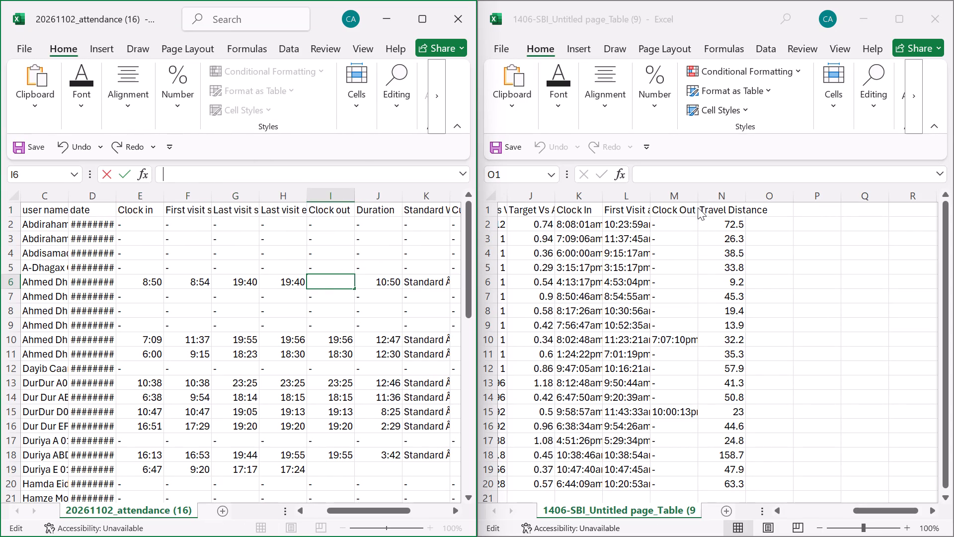
In Clock Out cell M2 of the summary, enter an XLOOKUP of A2 in attendance column C returning column I, with exact match 0.
{"action": "double_click", "coordinate": [680, 219]}
{"action": "type", "text": "=x"}
{"action": "double_click", "coordinate": [703, 247]}
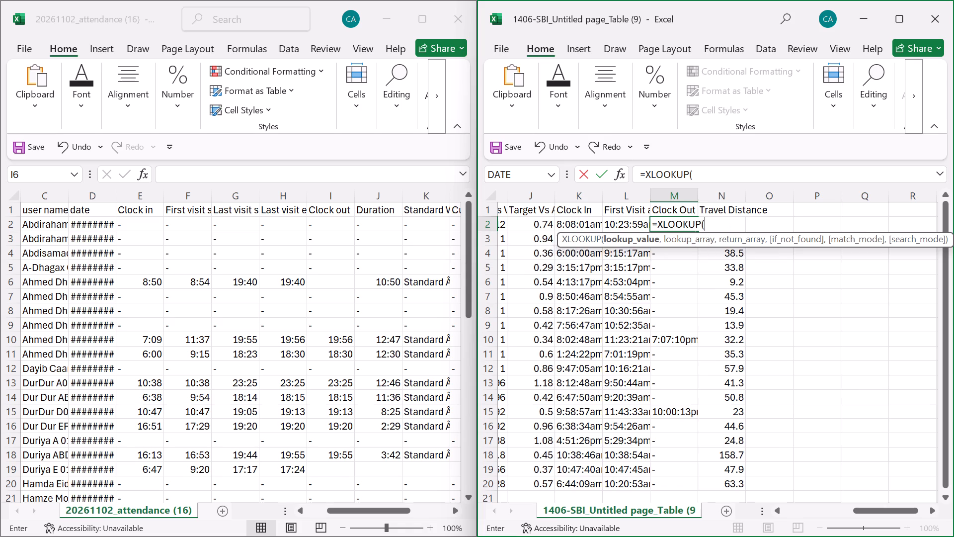
{"action": "scroll", "coordinate": [636, 286], "scroll_direction": "right", "scroll_amount": 1}
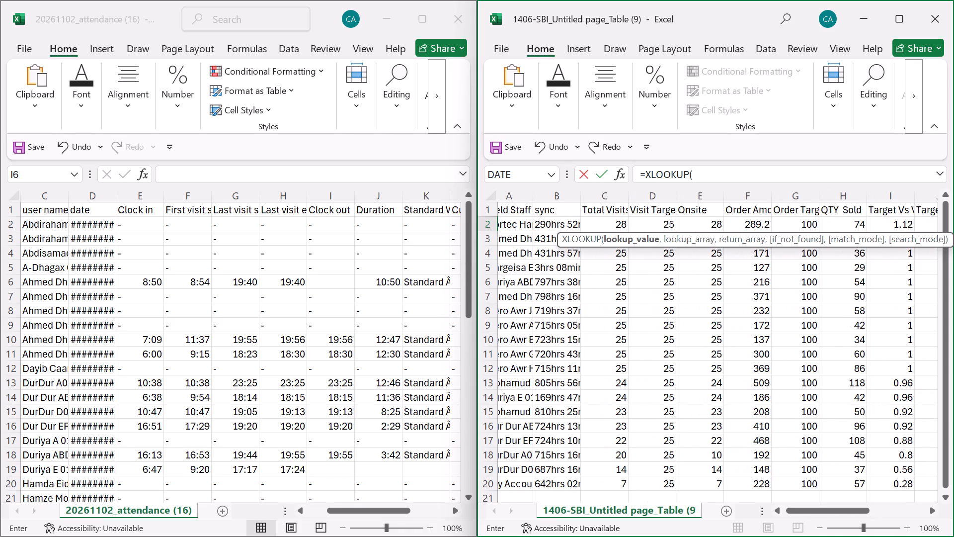
{"action": "scroll", "coordinate": [516, 227], "scroll_direction": "right", "scroll_amount": 1}
{"action": "left_click", "coordinate": [517, 225]}
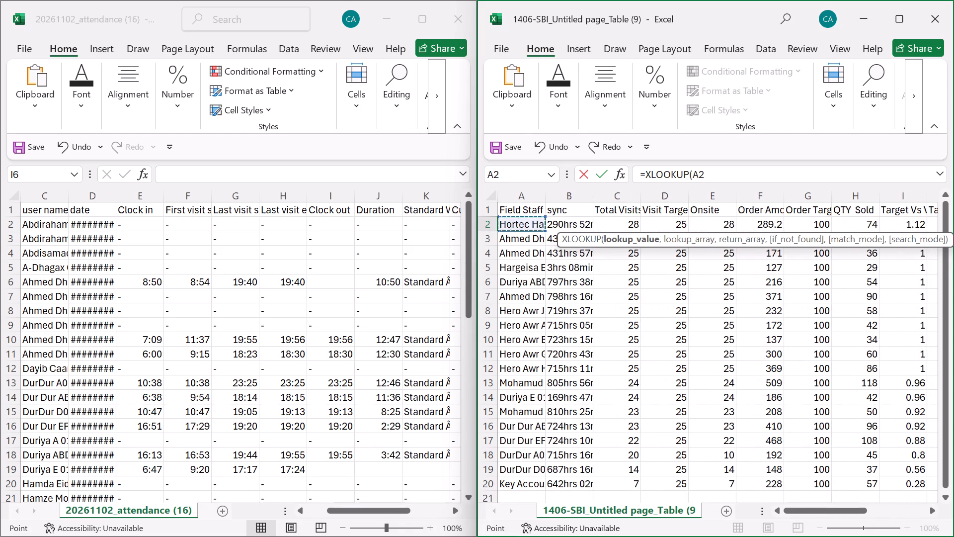
{"action": "key", "text": "comma"}
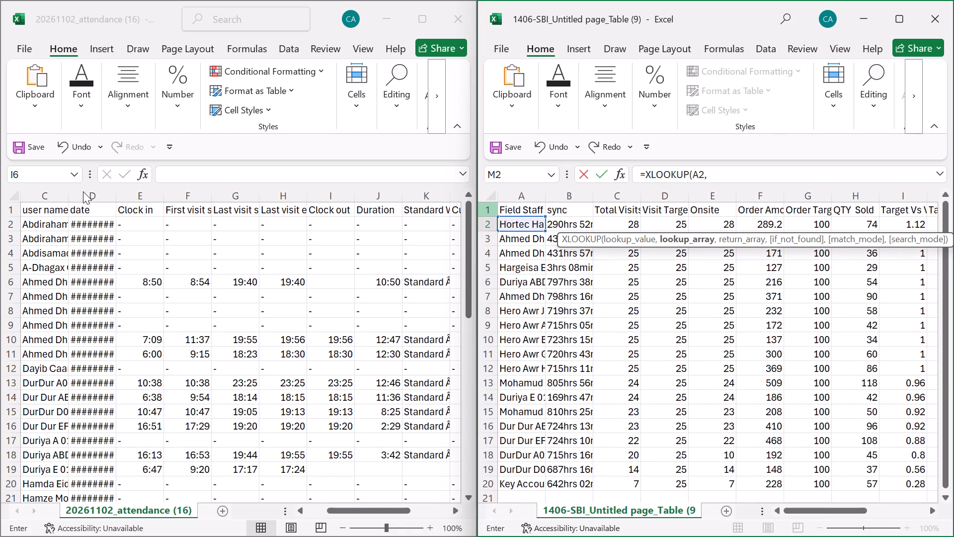
{"action": "double_click", "coordinate": [63, 196]}
{"action": "key", "text": "comma"}
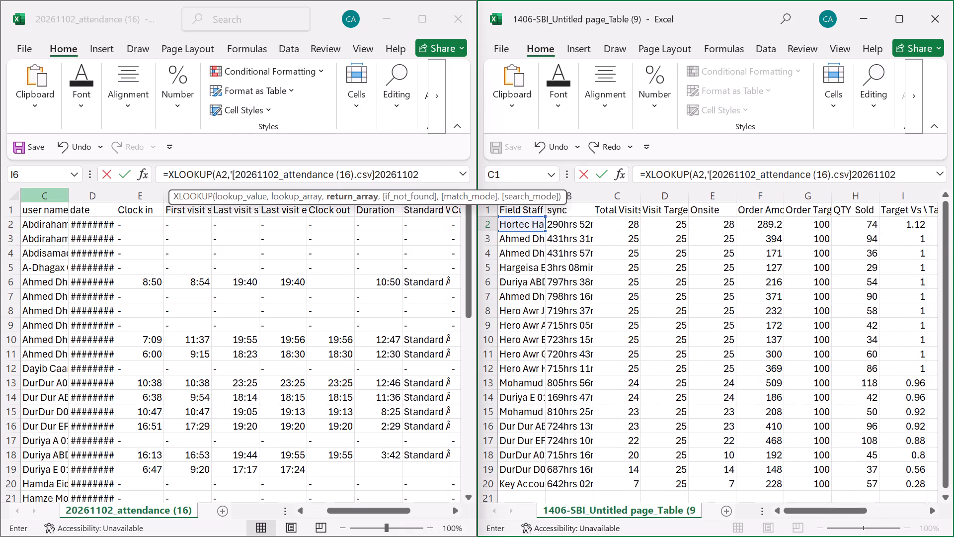
{"action": "scroll", "coordinate": [271, 321], "scroll_direction": "left", "scroll_amount": 1}
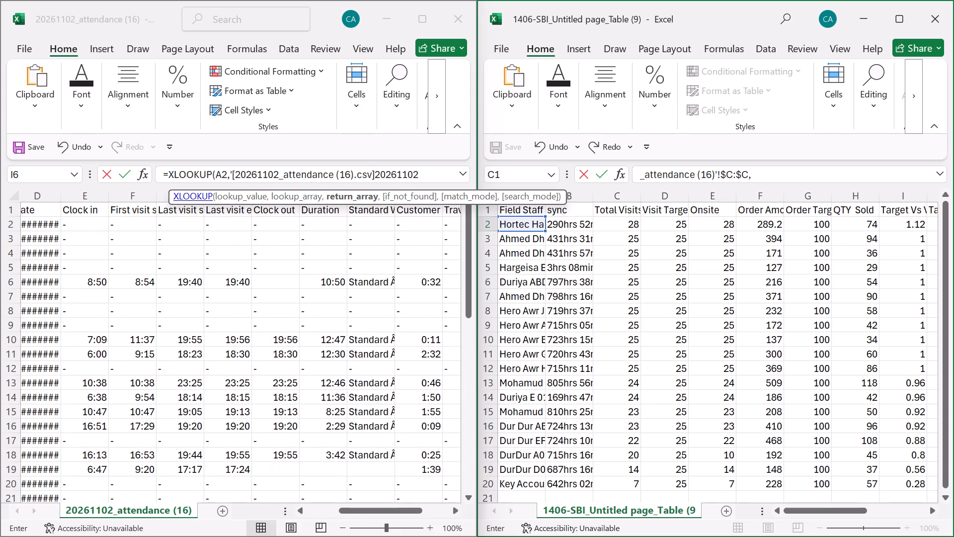
{"action": "left_click_drag", "start_coordinate": [171, 199], "coordinate": [196, 86]}
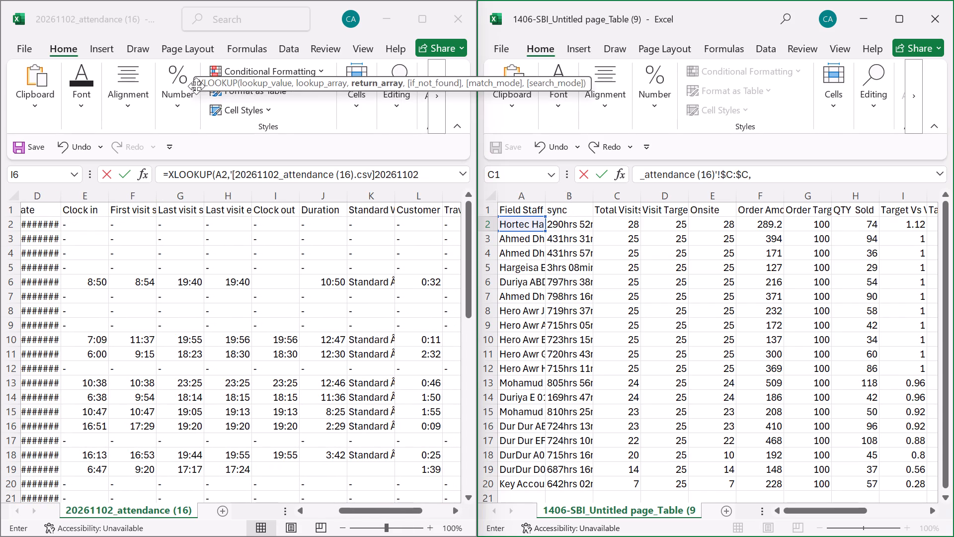
{"action": "left_click", "coordinate": [285, 200]}
{"action": "type", "text": ",,0"}
{"action": "key", "text": "Return"}
Fill the Clock Out XLOOKUP formula from M2 down to M20 in the daily summary.
{"action": "scroll", "coordinate": [718, 367], "scroll_direction": "left", "scroll_amount": 1}
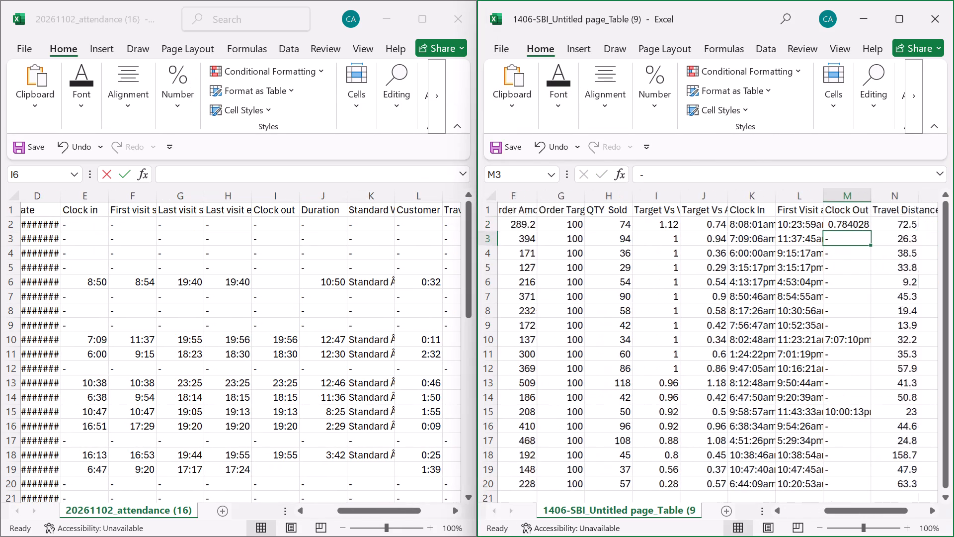
{"action": "scroll", "coordinate": [718, 367], "scroll_direction": "left", "scroll_amount": 1}
{"action": "left_click", "coordinate": [772, 221]}
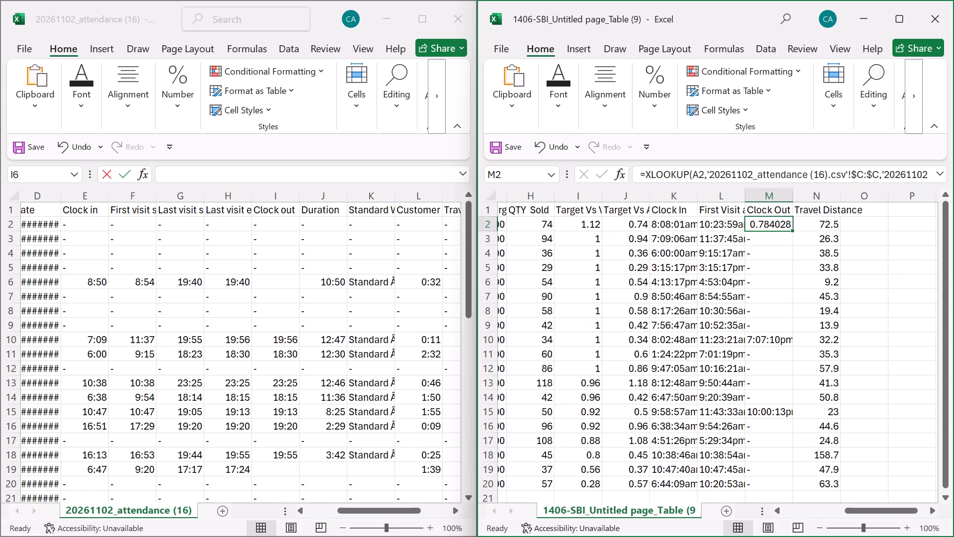
{"action": "left_click_drag", "start_coordinate": [792, 229], "coordinate": [795, 505]}
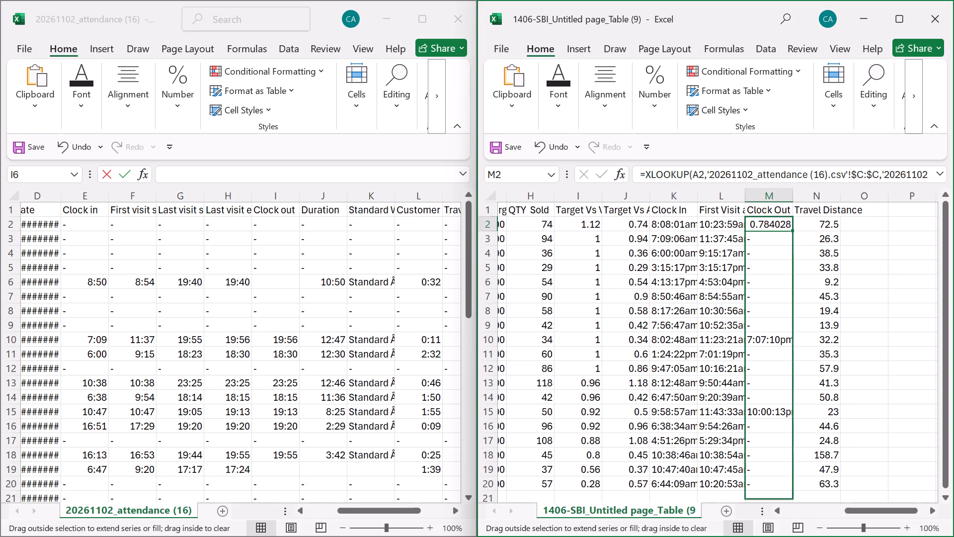
{"action": "left_click_drag", "start_coordinate": [795, 505], "coordinate": [775, 417]}
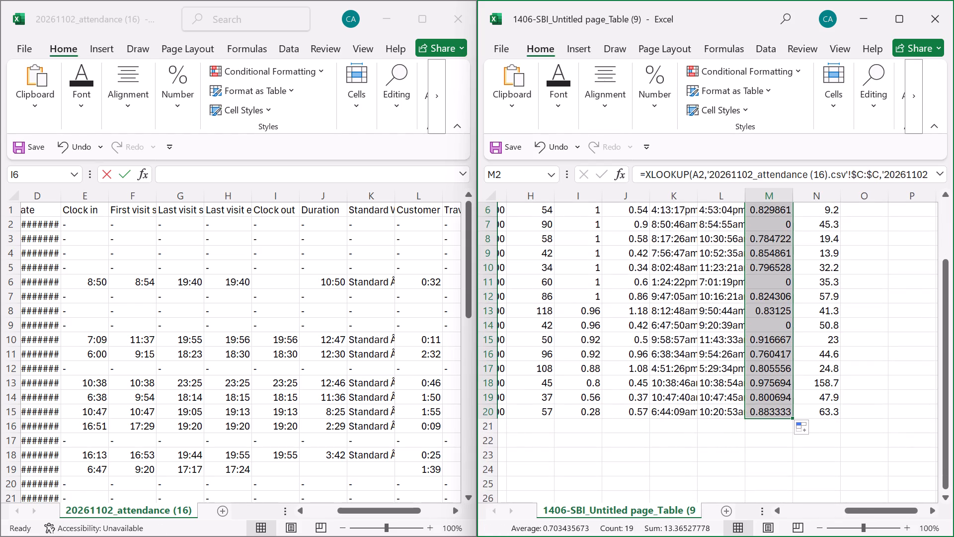
{"action": "scroll", "coordinate": [775, 417], "scroll_direction": "up", "scroll_amount": 1}
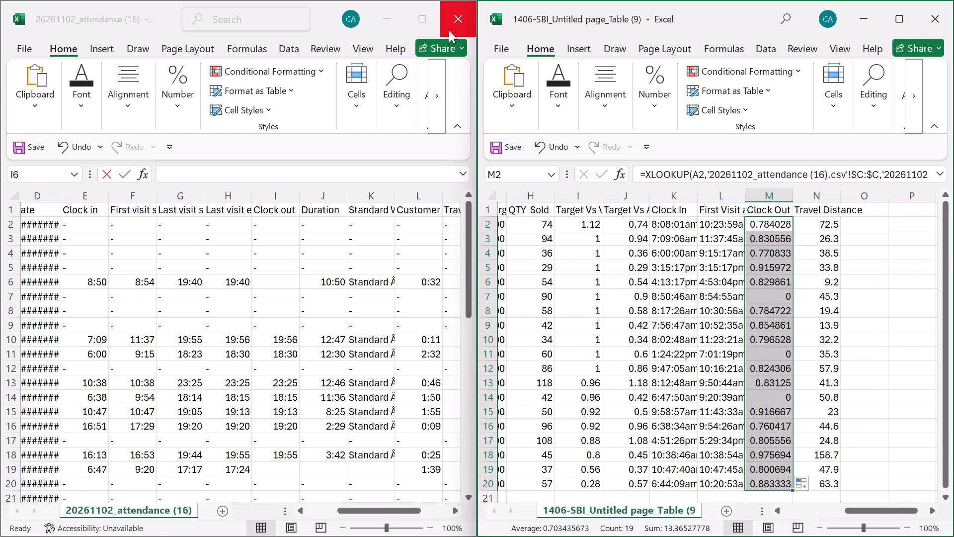
Close the 20261102_attendance (16) workbook and maximize the daily summary workbook.
{"action": "left_click", "coordinate": [449, 30]}
{"action": "left_click", "coordinate": [484, 299]}
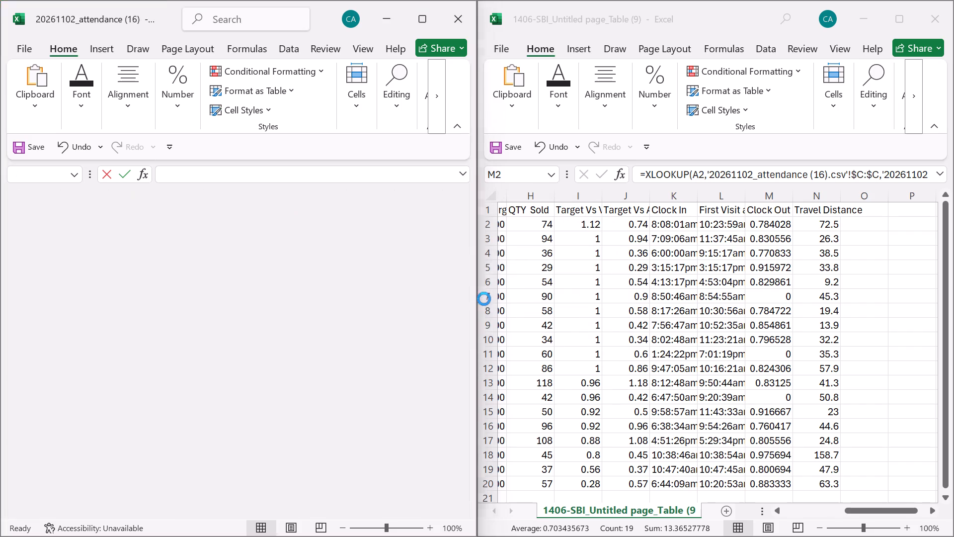
{"action": "left_click", "coordinate": [901, 21]}
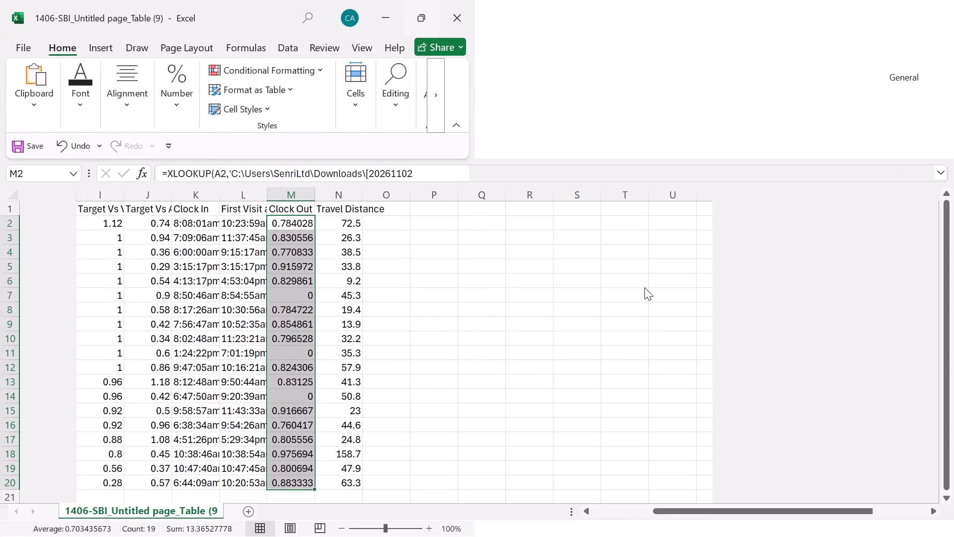
{"action": "left_click", "coordinate": [644, 287]}
Format the Clock Out column M as Time with the 1:30 PM type.
{"action": "left_click", "coordinate": [306, 195]}
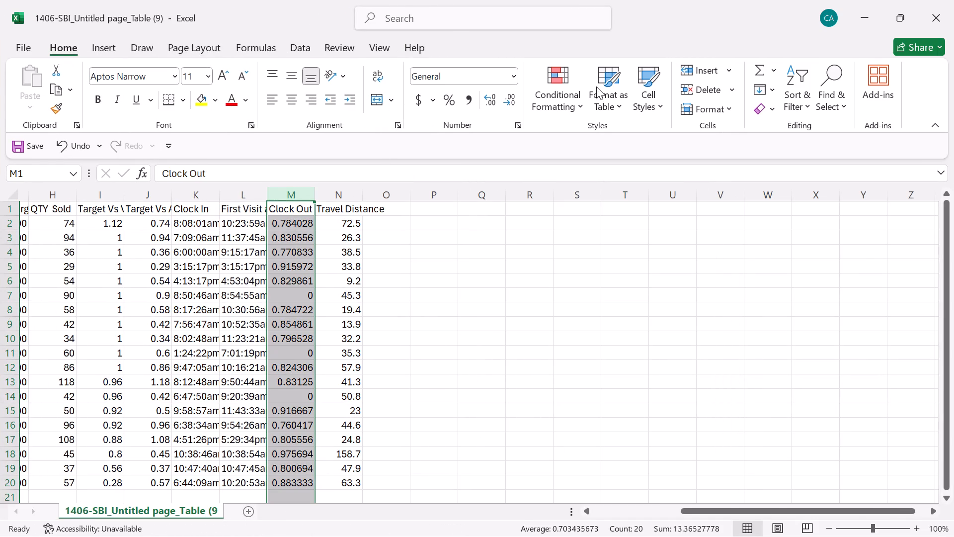
{"action": "left_click", "coordinate": [515, 124]}
{"action": "left_click", "coordinate": [110, 217]}
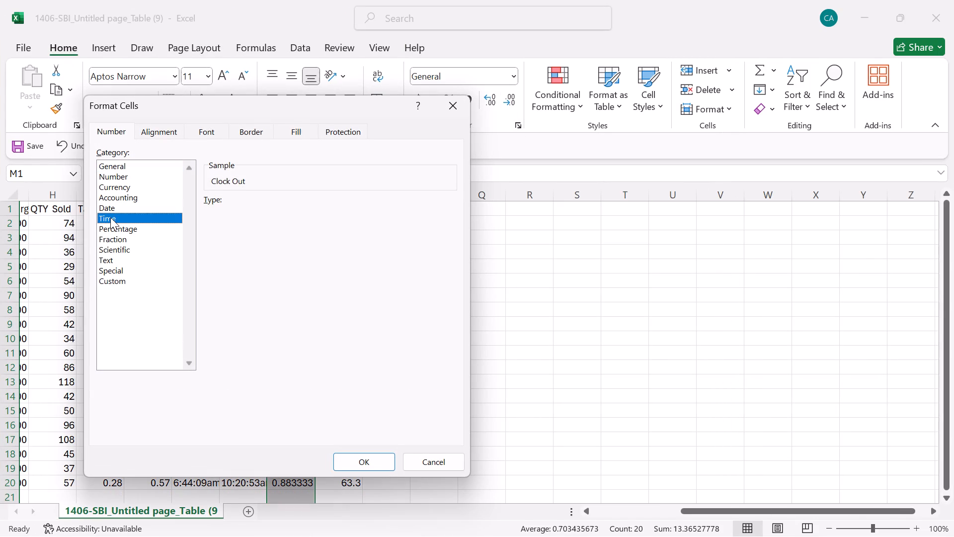
{"action": "left_click", "coordinate": [228, 238]}
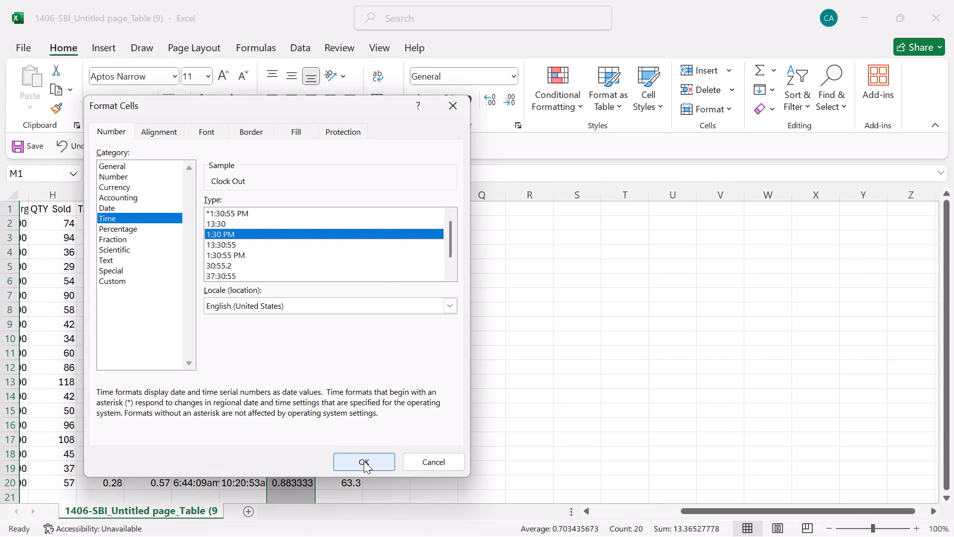
{"action": "left_click", "coordinate": [364, 461]}
Replace the Field Staff header in cell A1 with the date 01/11/2026.
{"action": "scroll", "coordinate": [364, 461], "scroll_direction": "right", "scroll_amount": 4}
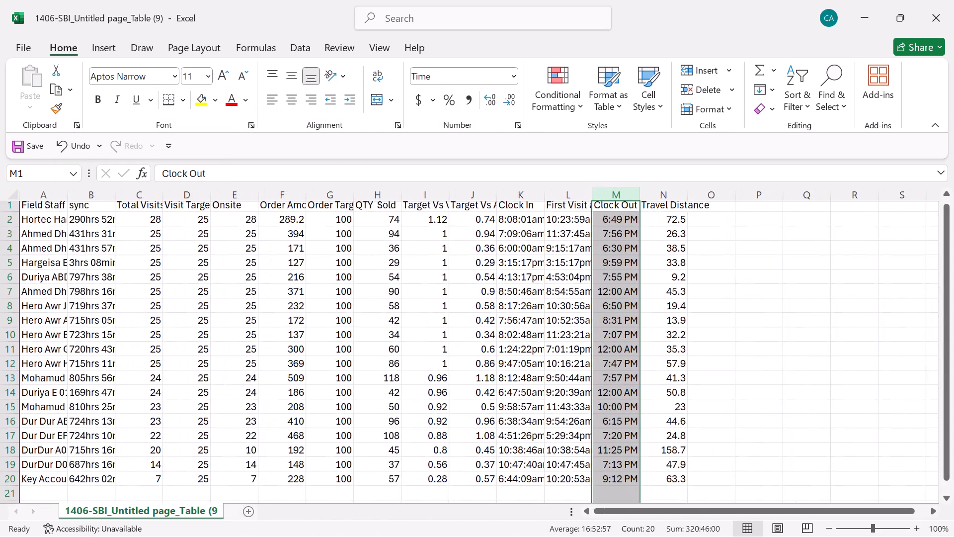
{"action": "scroll", "coordinate": [38, 242], "scroll_direction": "up", "scroll_amount": 1}
{"action": "left_click", "coordinate": [42, 208]}
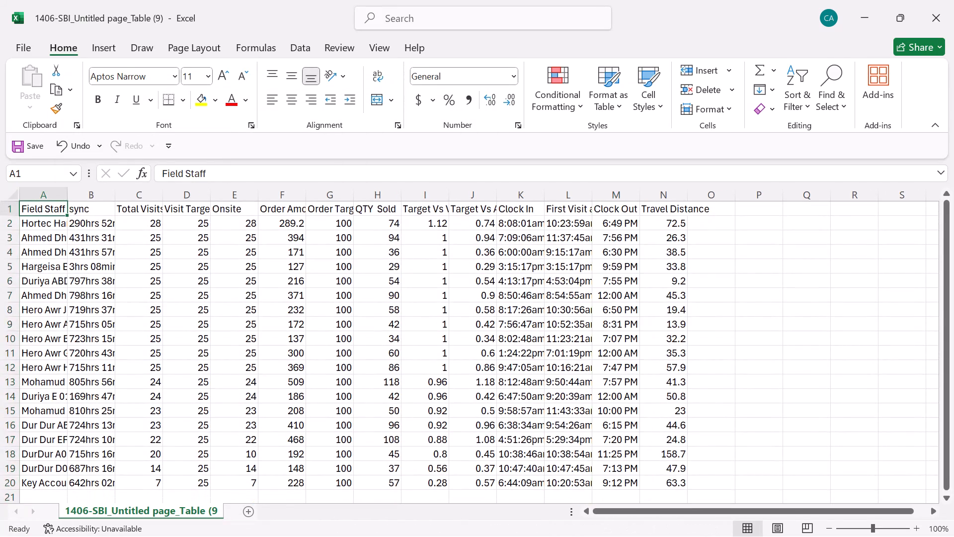
{"action": "type", "text": "01/2"}
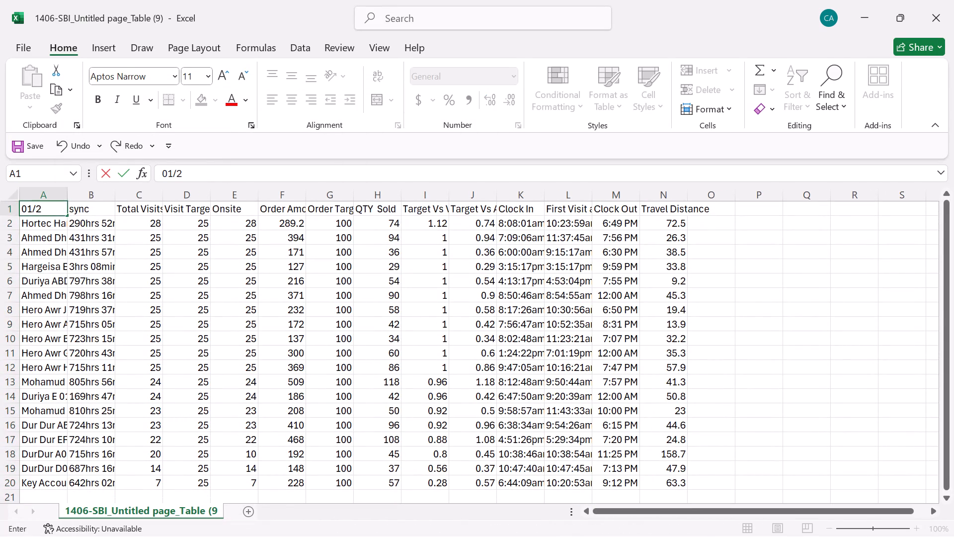
{"action": "key", "text": "BackSpace"}
{"action": "type", "text": "10"}
{"action": "key", "text": "slash"}
{"action": "key", "text": "BackSpace"}
{"action": "key", "text": "BackSpace"}
{"action": "type", "text": "1/2026"}
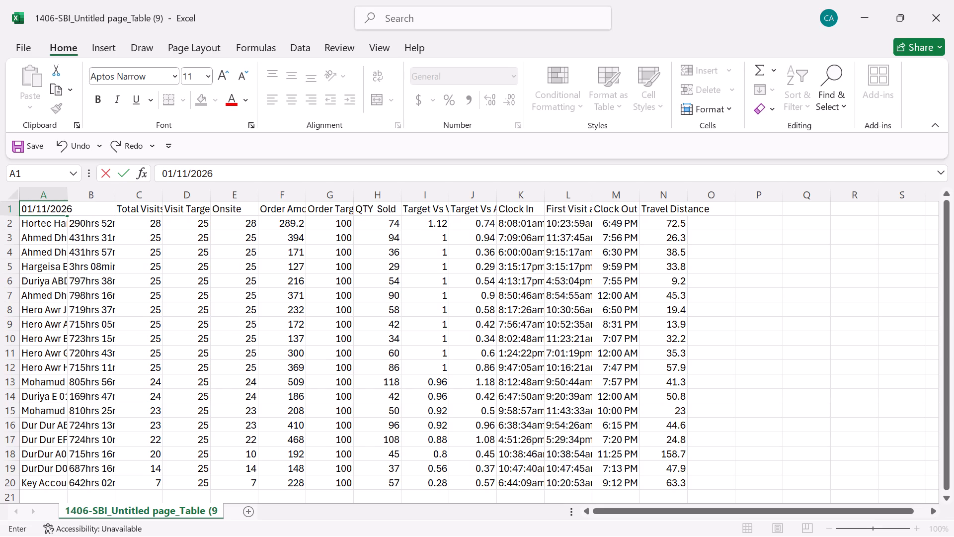
{"action": "left_click", "coordinate": [227, 343]}
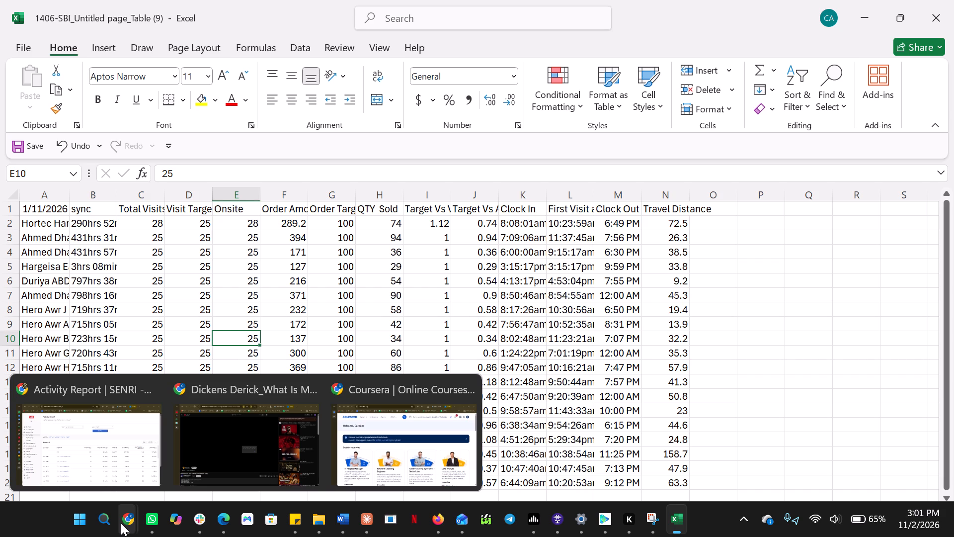
Switch to the Activity Report in Chrome.
{"action": "left_click", "coordinate": [97, 470]}
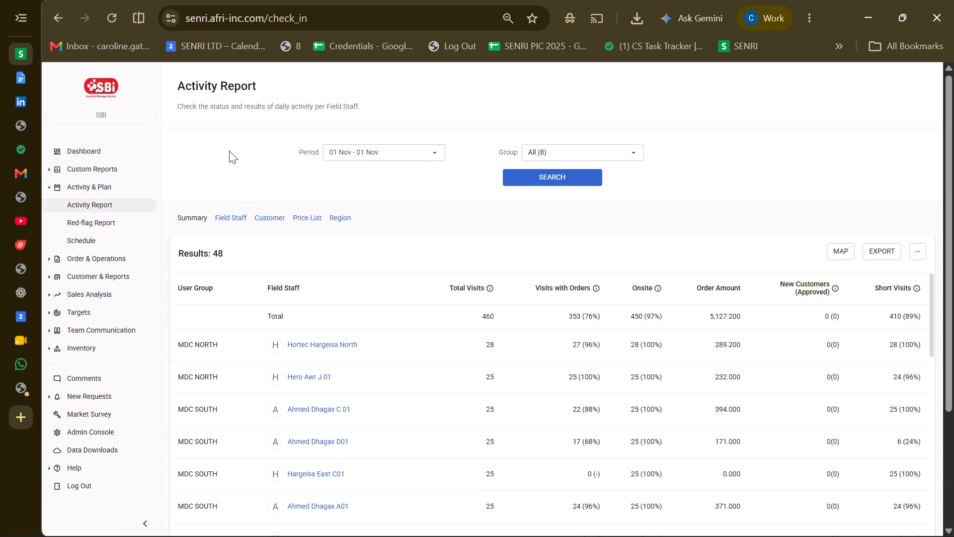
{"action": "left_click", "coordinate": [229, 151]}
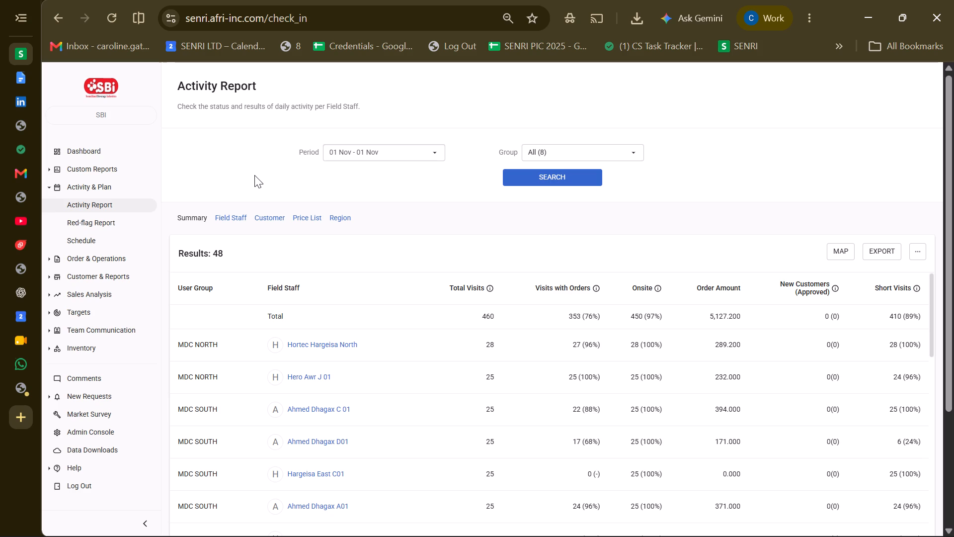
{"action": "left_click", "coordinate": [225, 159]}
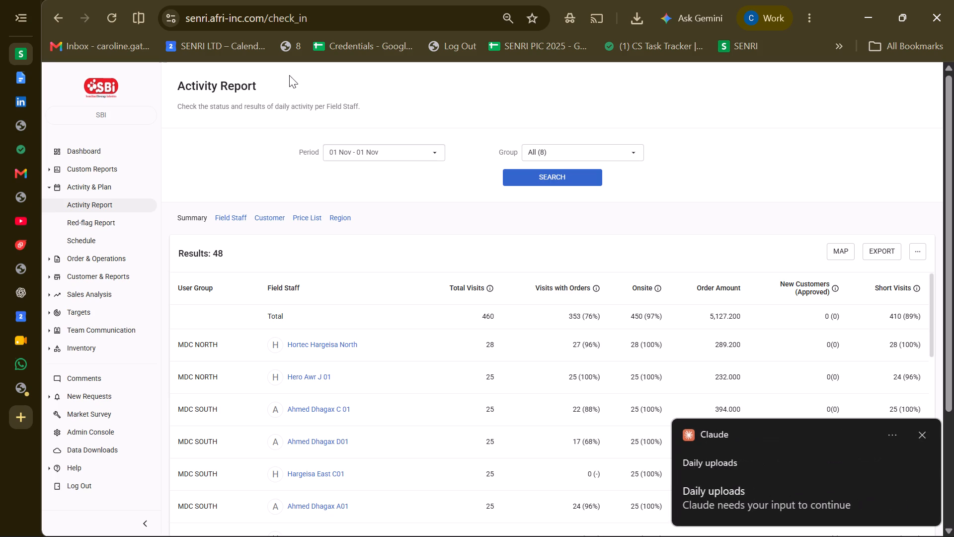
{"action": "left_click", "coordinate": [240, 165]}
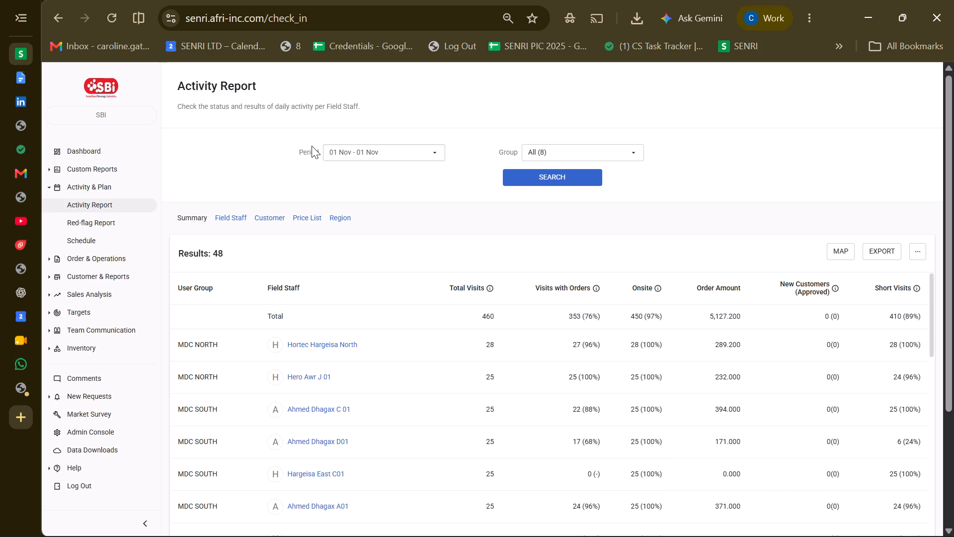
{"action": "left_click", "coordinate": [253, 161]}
Set the Activity Report period to the custom range 03 Oct - 03 Oct and run the search.
{"action": "left_click", "coordinate": [377, 150]}
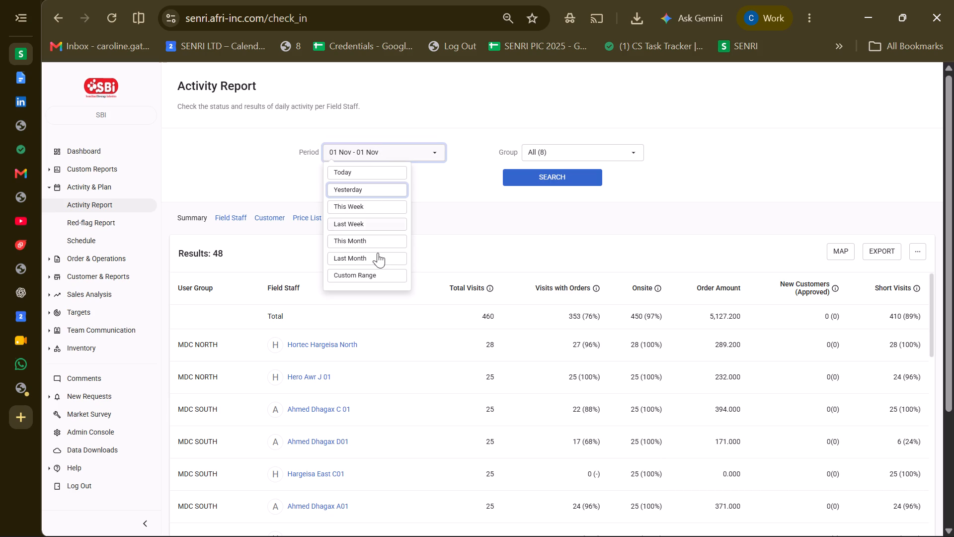
{"action": "left_click", "coordinate": [376, 272]}
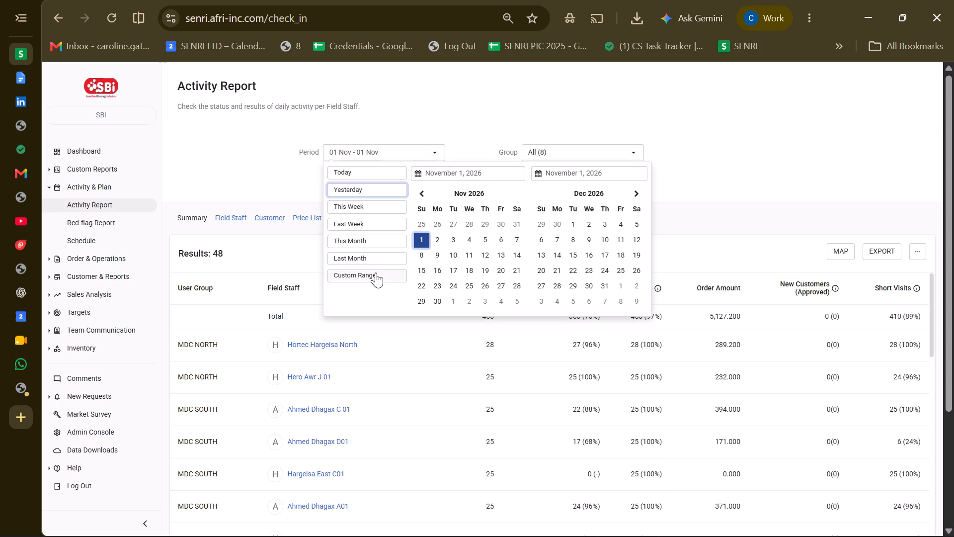
{"action": "left_click", "coordinate": [519, 221]}
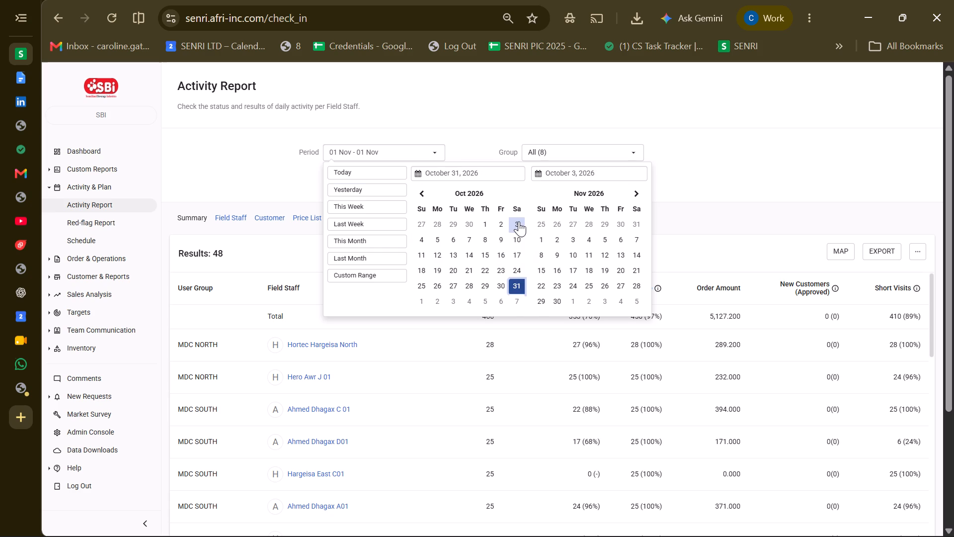
{"action": "left_click", "coordinate": [519, 221]}
{"action": "left_click", "coordinate": [519, 221]}
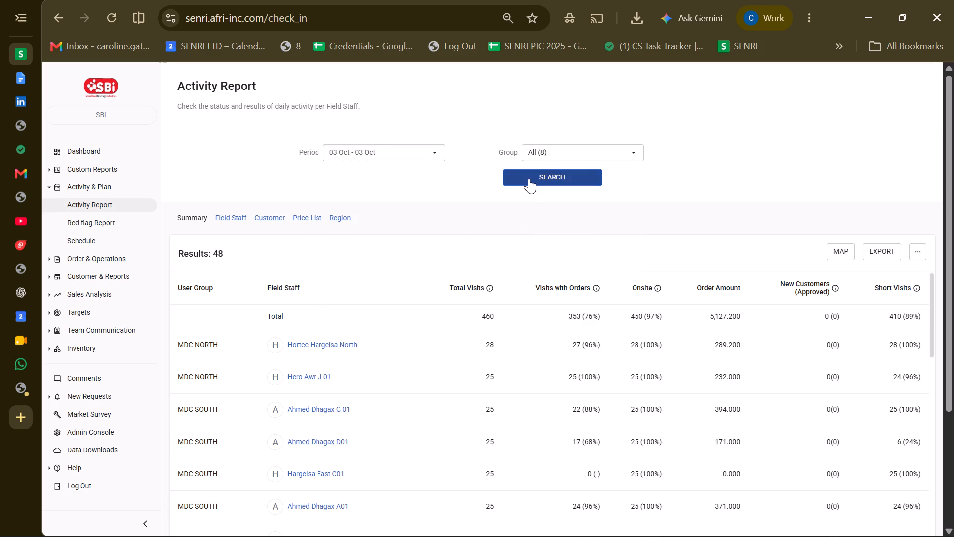
{"action": "left_click", "coordinate": [529, 179]}
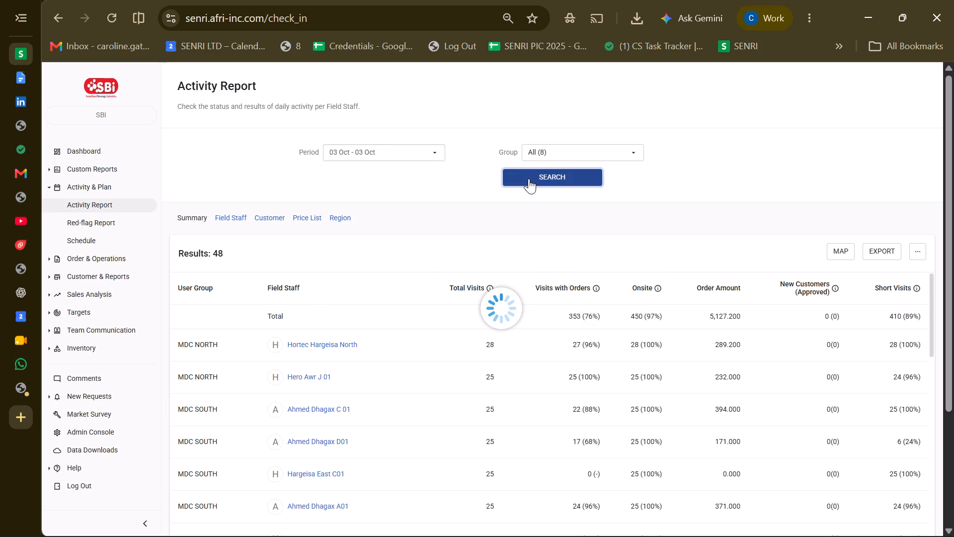
{"action": "left_click", "coordinate": [529, 179]}
{"action": "triple_click", "coordinate": [529, 179]}
{"action": "triple_click", "coordinate": [529, 179]}
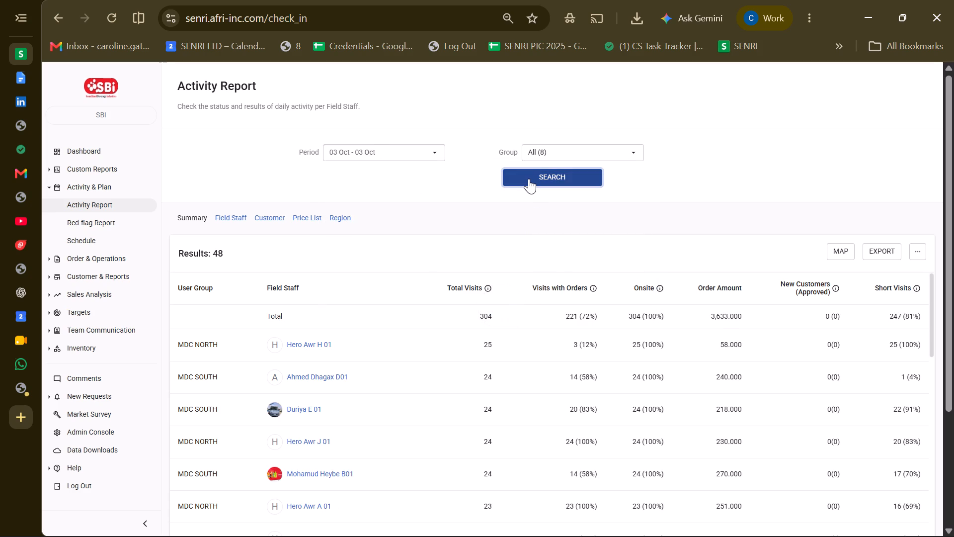
{"action": "triple_click", "coordinate": [529, 179]}
{"action": "triple_click", "coordinate": [529, 179]}
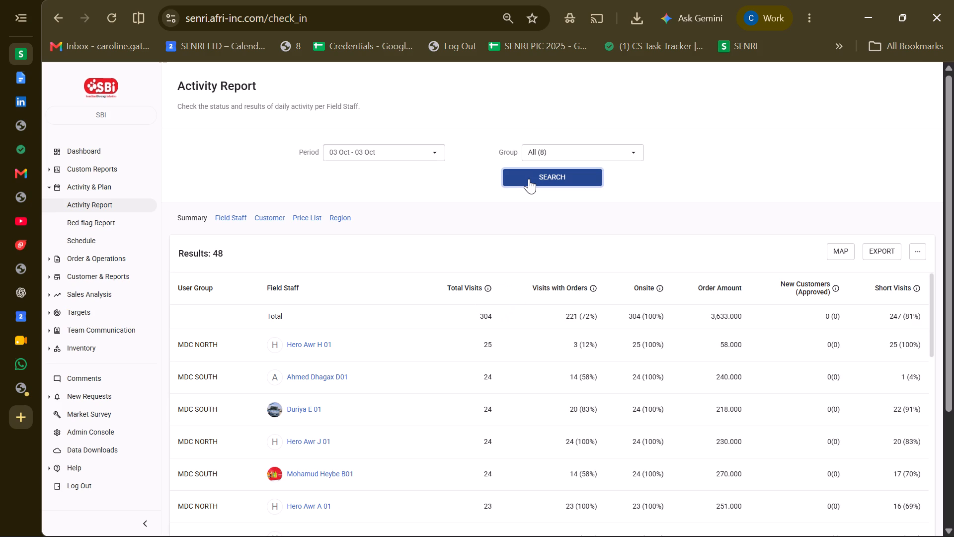
{"action": "left_click", "coordinate": [529, 179]}
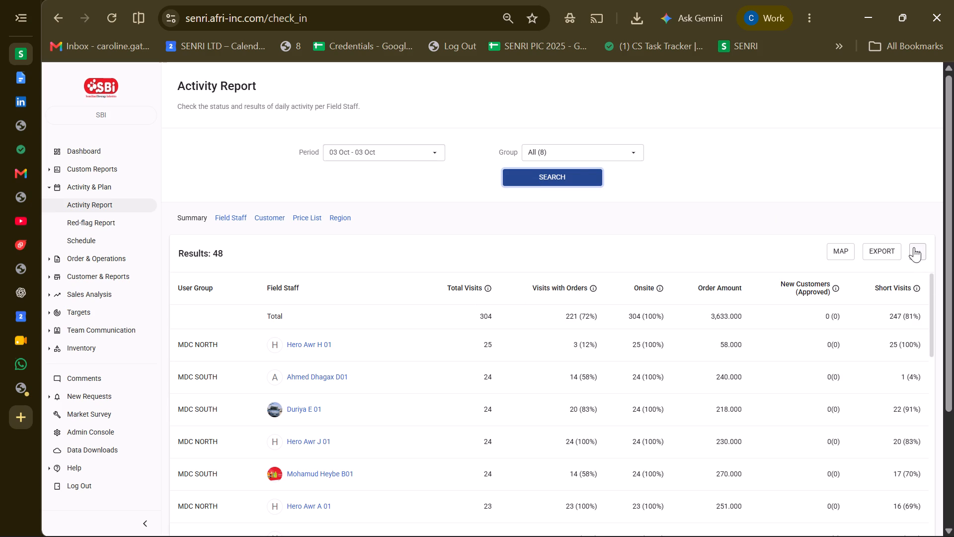
Export the 03 Oct attendance from the Activity Report and open the downloaded 20261102_attendance (17) file in Excel.
{"action": "left_click", "coordinate": [914, 247]}
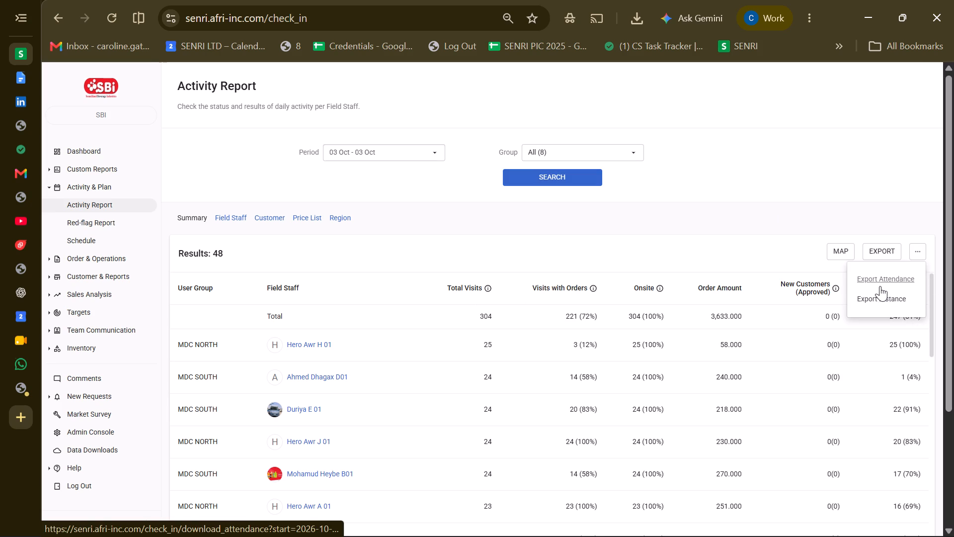
{"action": "left_click", "coordinate": [876, 281]}
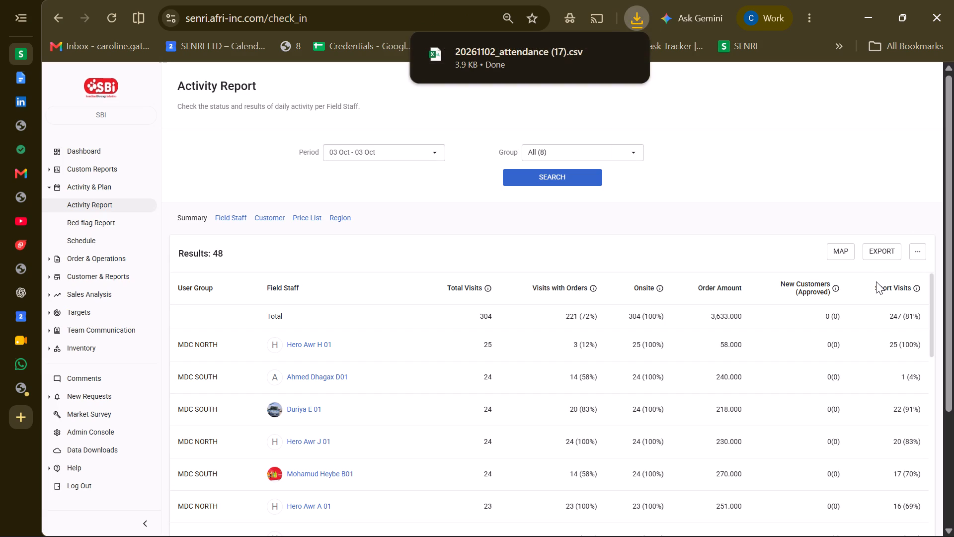
{"action": "left_click", "coordinate": [540, 58]}
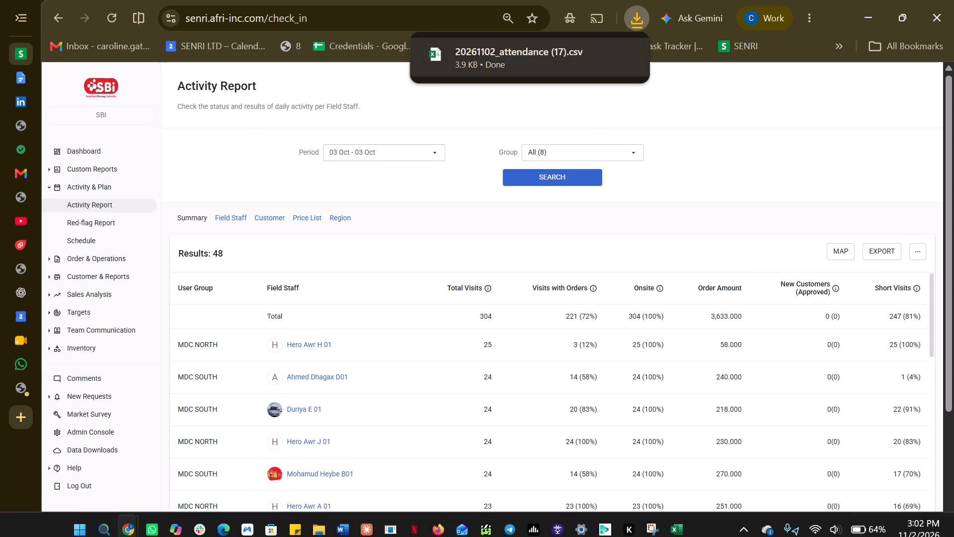
{"action": "left_click", "coordinate": [792, 414]}
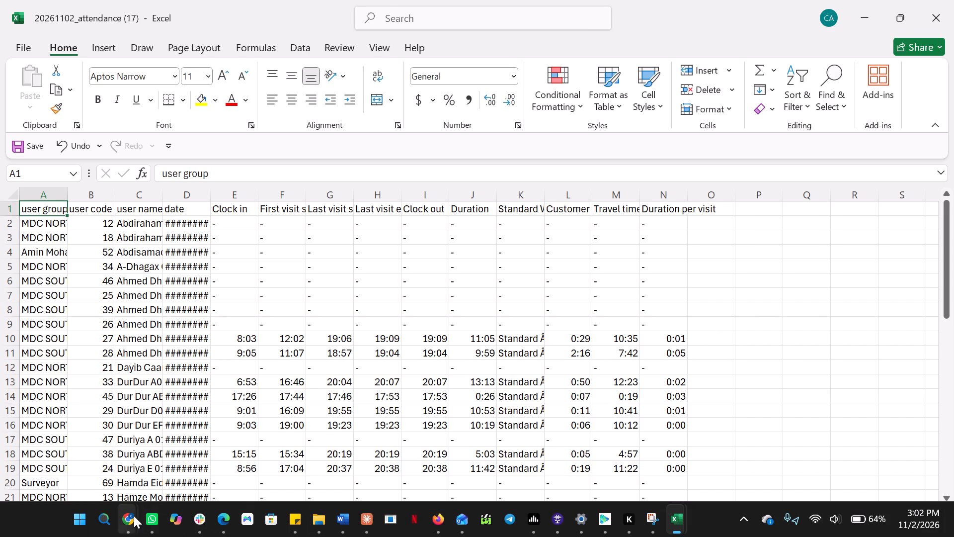
Switch back to the Activity Report in Chrome.
{"action": "left_click", "coordinate": [97, 439]}
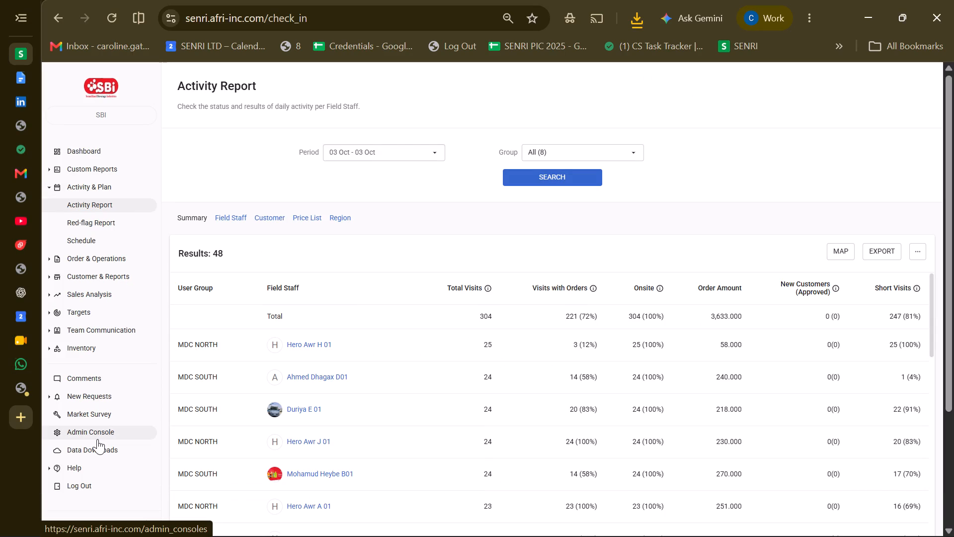
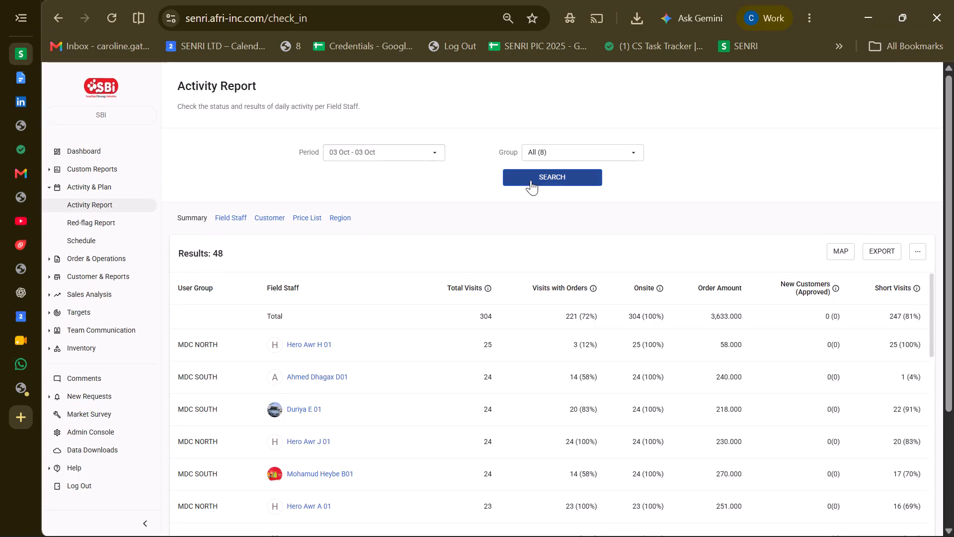
Rerun the Activity Report search for the period 03 Oct - 03 Oct with all groups.
{"action": "left_click", "coordinate": [531, 181]}
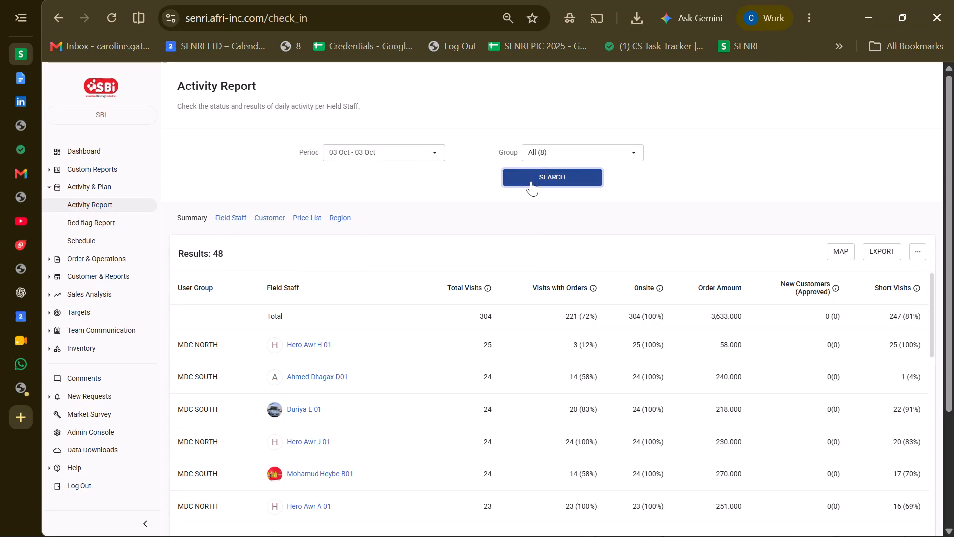
{"action": "left_click", "coordinate": [531, 181]}
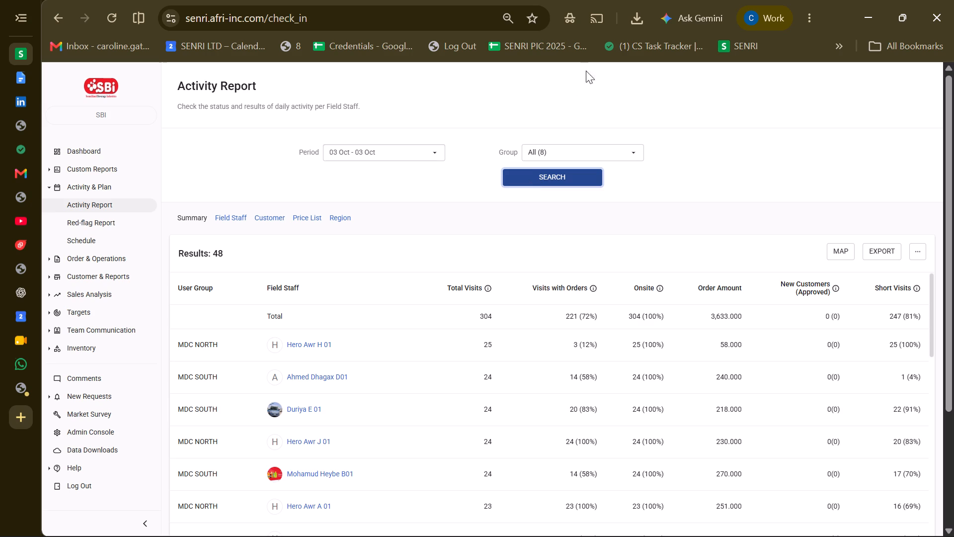
Reopen the downloaded 20261102_attendance (17) file in Excel and look over its attendance rows and columns.
{"action": "left_click", "coordinate": [633, 25]}
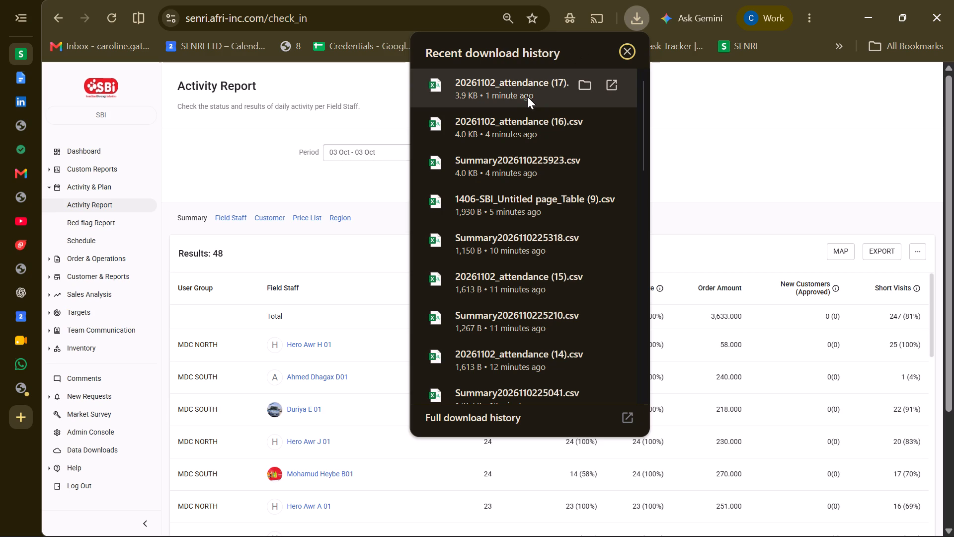
{"action": "left_click", "coordinate": [519, 96]}
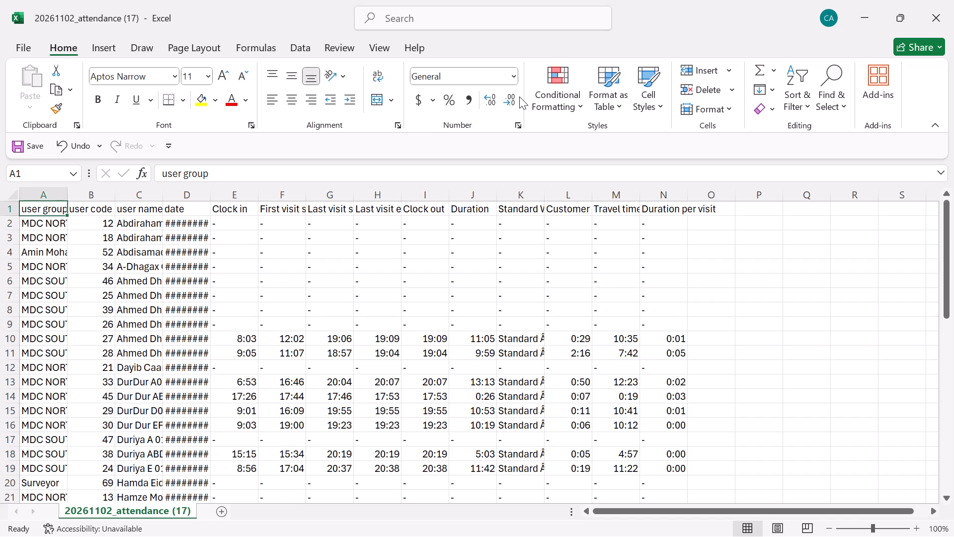
{"action": "left_click", "coordinate": [712, 299]}
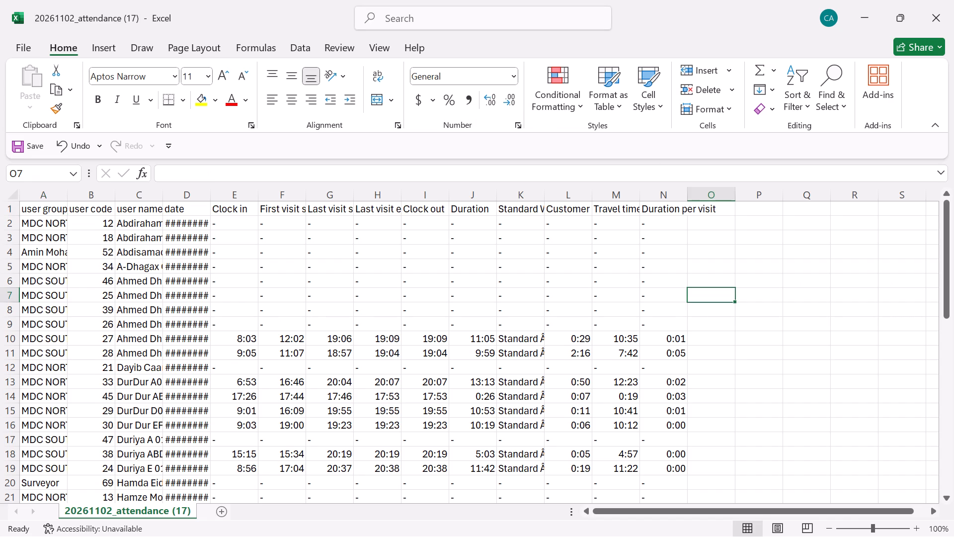
{"action": "scroll", "coordinate": [636, 333], "scroll_direction": "right", "scroll_amount": 1}
{"action": "scroll", "coordinate": [636, 333], "scroll_direction": "left", "scroll_amount": 2}
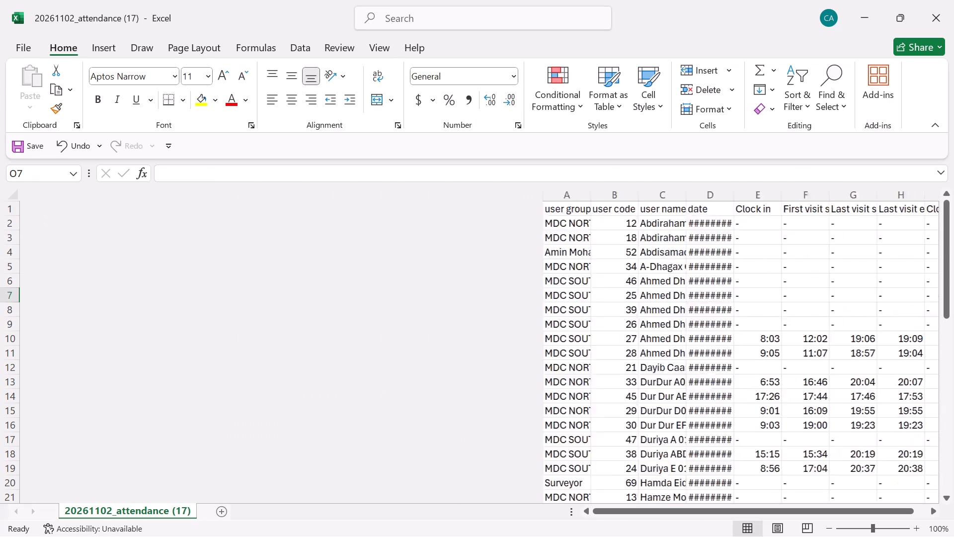
{"action": "scroll", "coordinate": [636, 333], "scroll_direction": "down", "scroll_amount": 2}
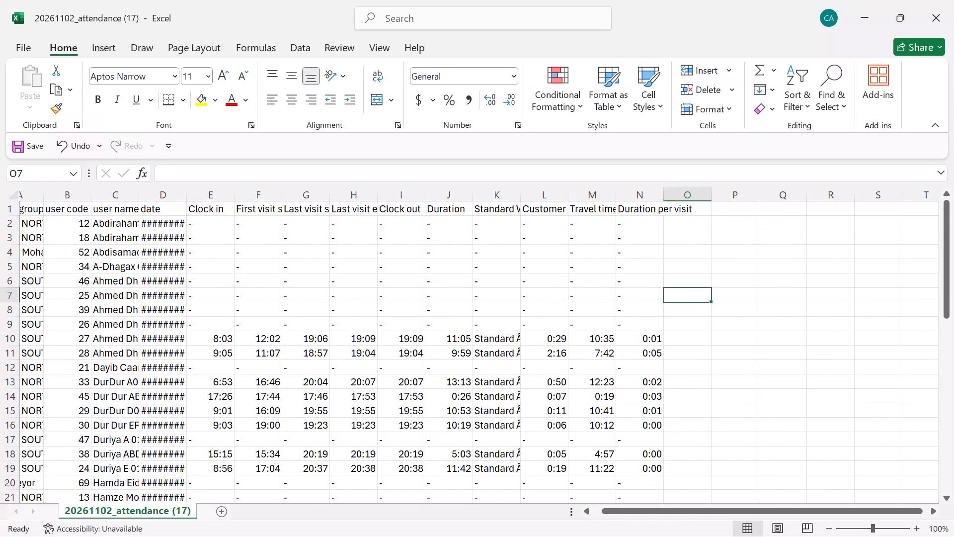
{"action": "scroll", "coordinate": [636, 333], "scroll_direction": "down", "scroll_amount": 1}
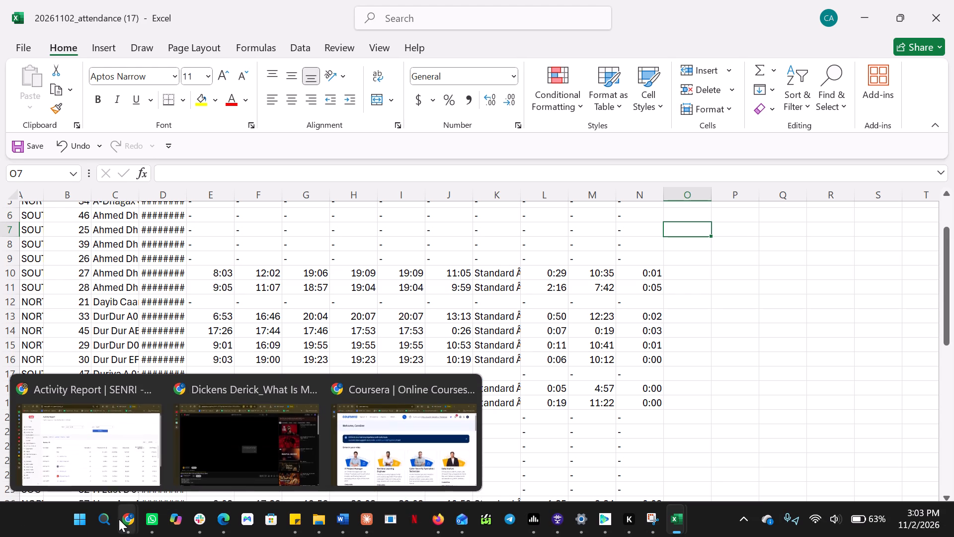
Switch back to SENRI in Chrome and expand the Custom Reports section to reach its Daily Summary entry.
{"action": "left_click", "coordinate": [79, 439]}
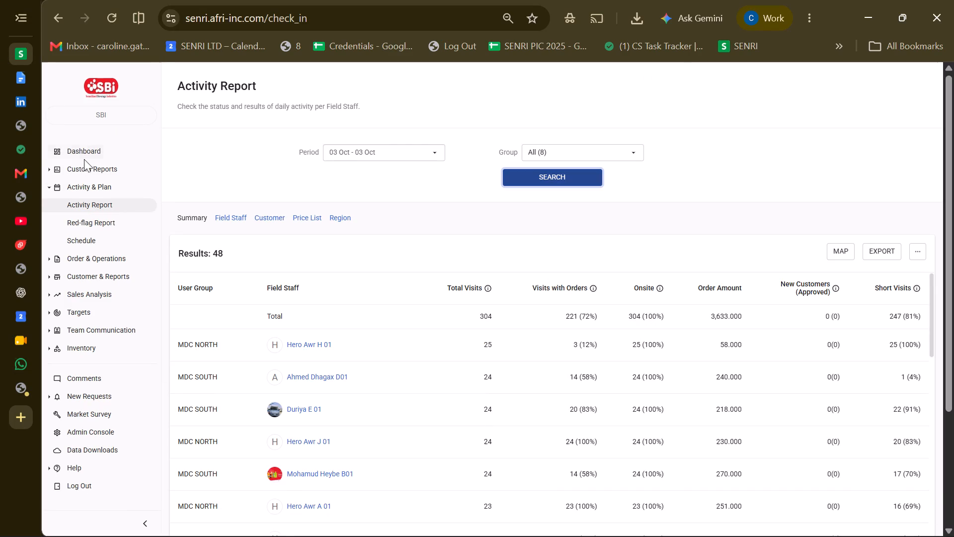
{"action": "left_click", "coordinate": [86, 167]}
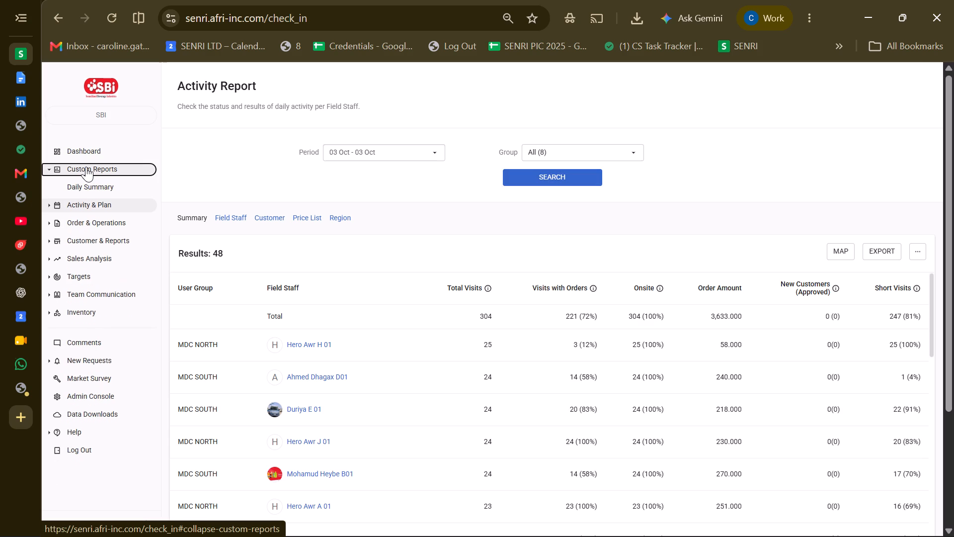
{"action": "left_click", "coordinate": [86, 167]}
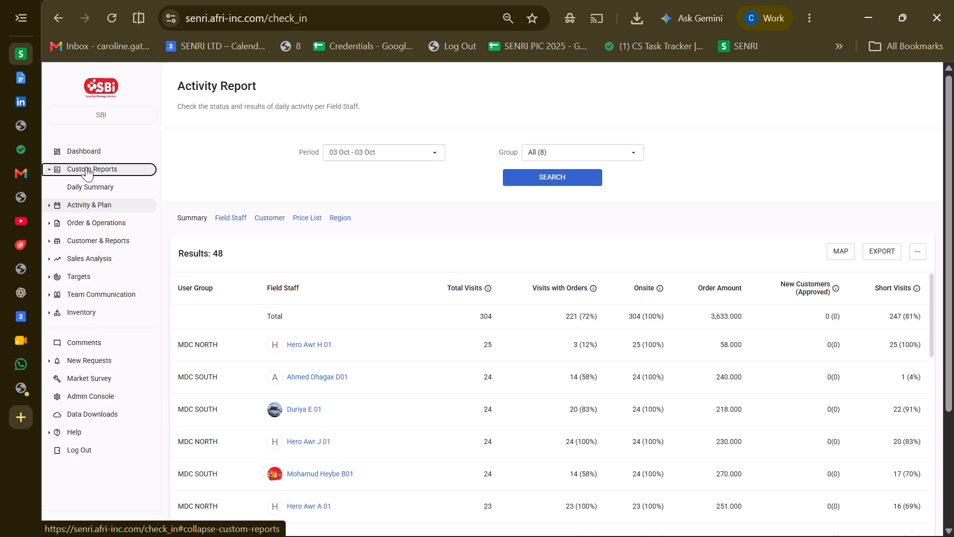
{"action": "left_click", "coordinate": [86, 167]}
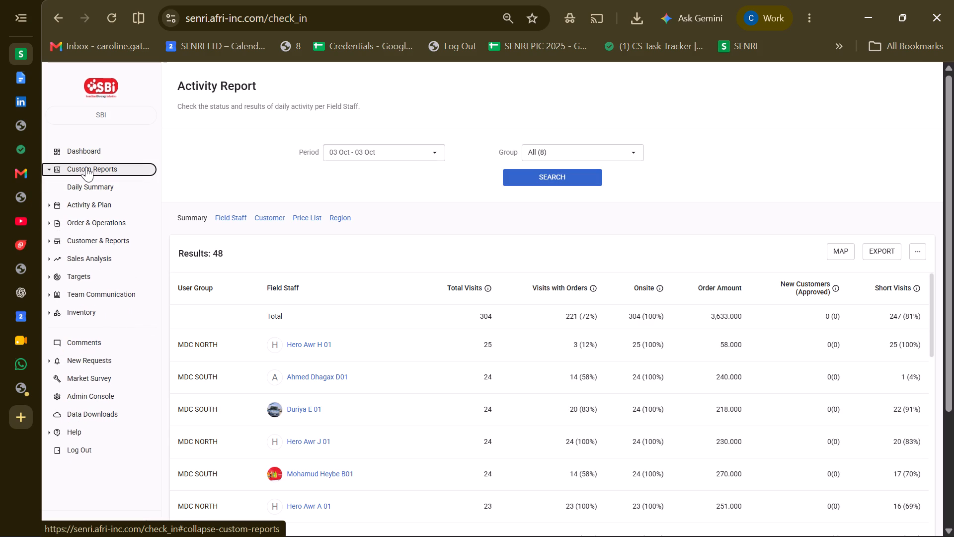